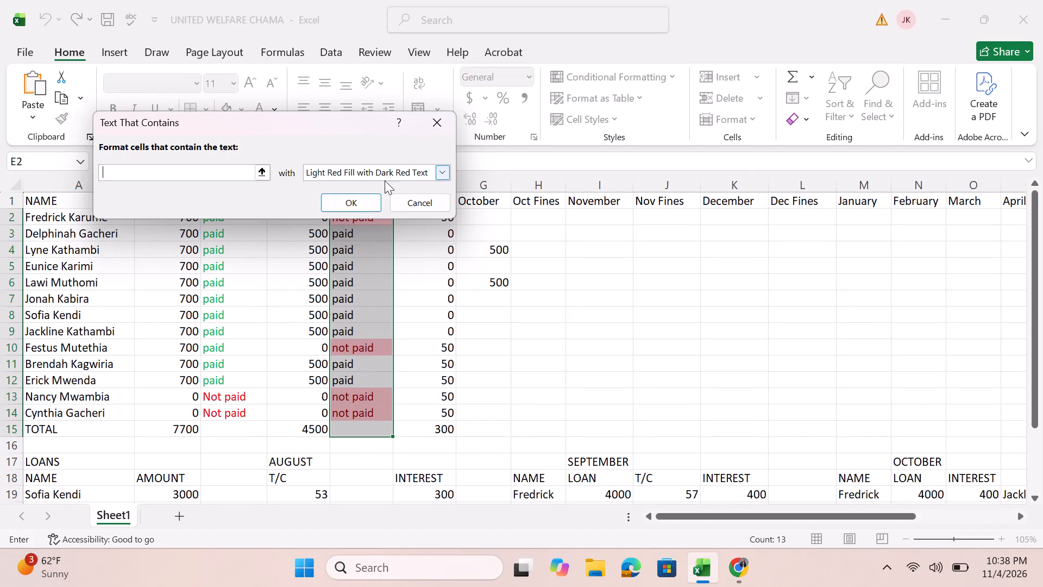
Apply the Text That Contains highlight rule to the Sep Status cells with Light Red Fill with Dark Red Text.
{"action": "left_click", "coordinate": [357, 199]}
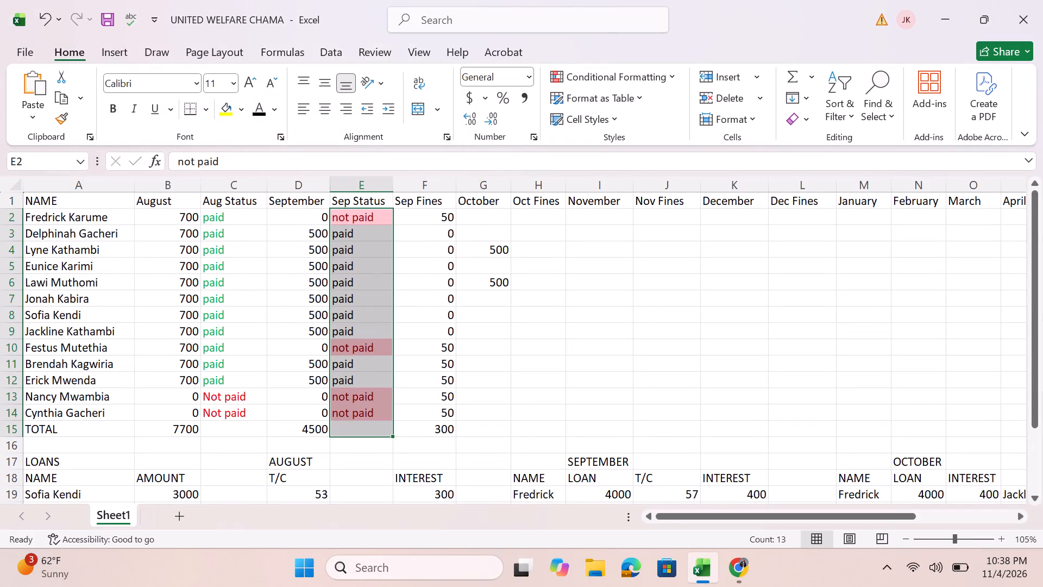
{"action": "left_click", "coordinate": [431, 286]}
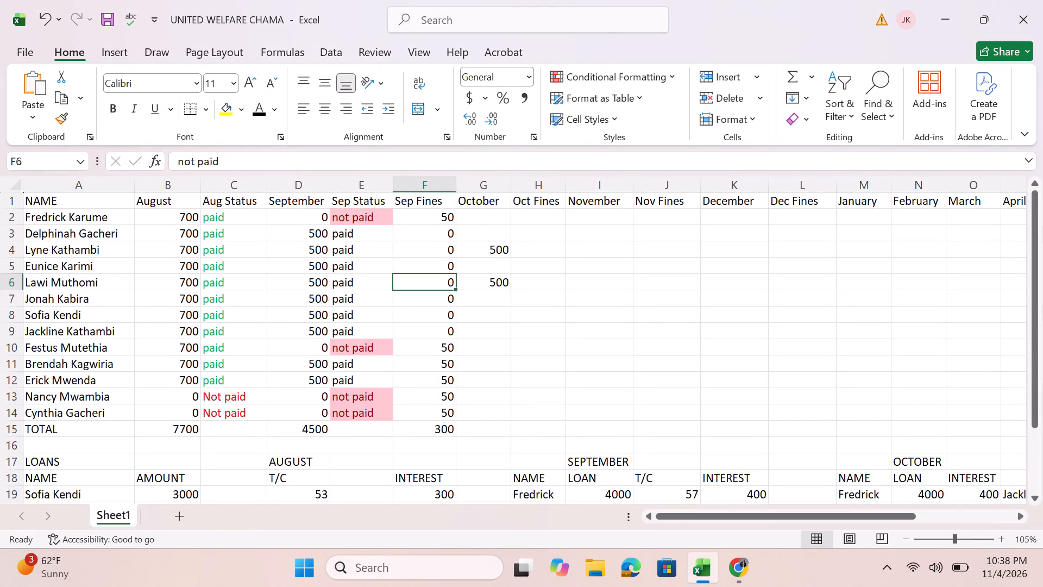
Select cell H2, the first member's entry under Oct Fines.
{"action": "left_click", "coordinate": [535, 280]}
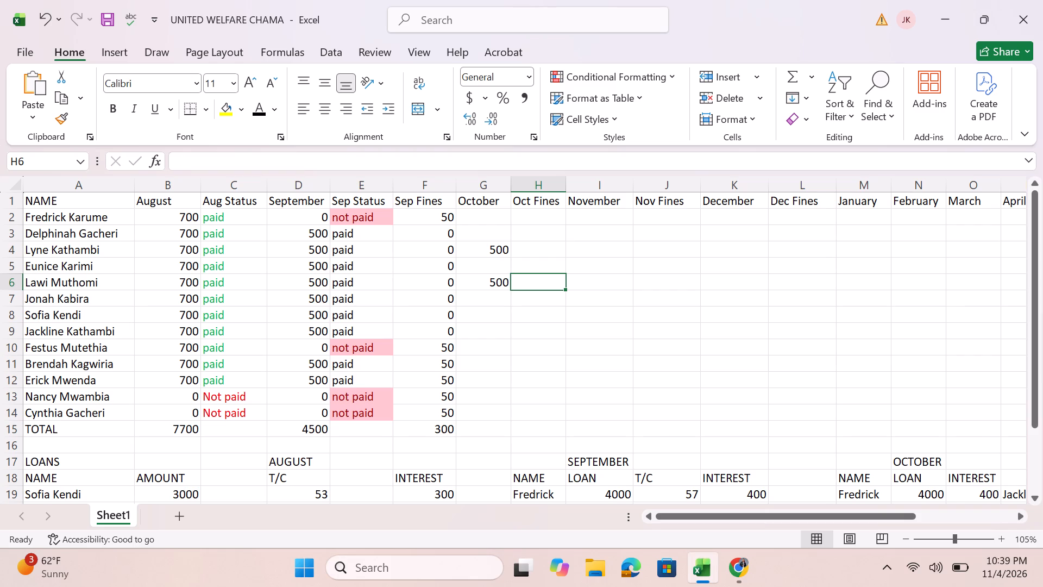
{"action": "left_click", "coordinate": [513, 229]}
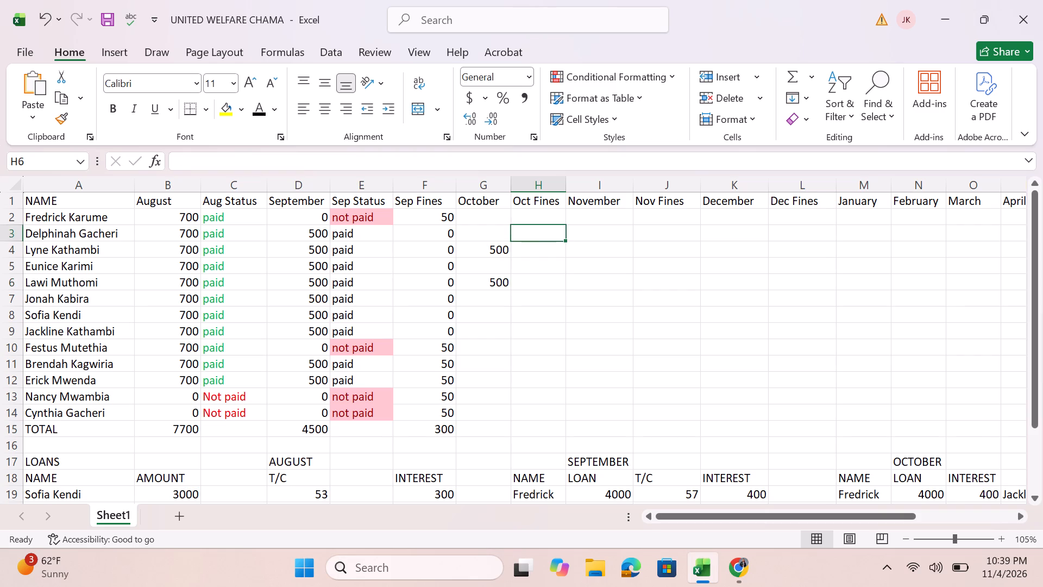
{"action": "left_click", "coordinate": [543, 221]}
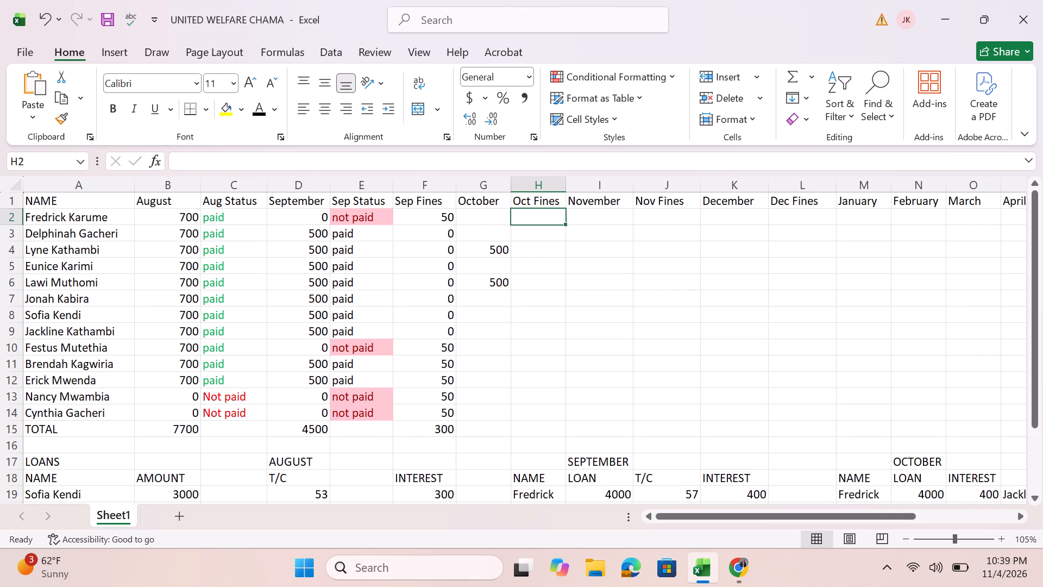
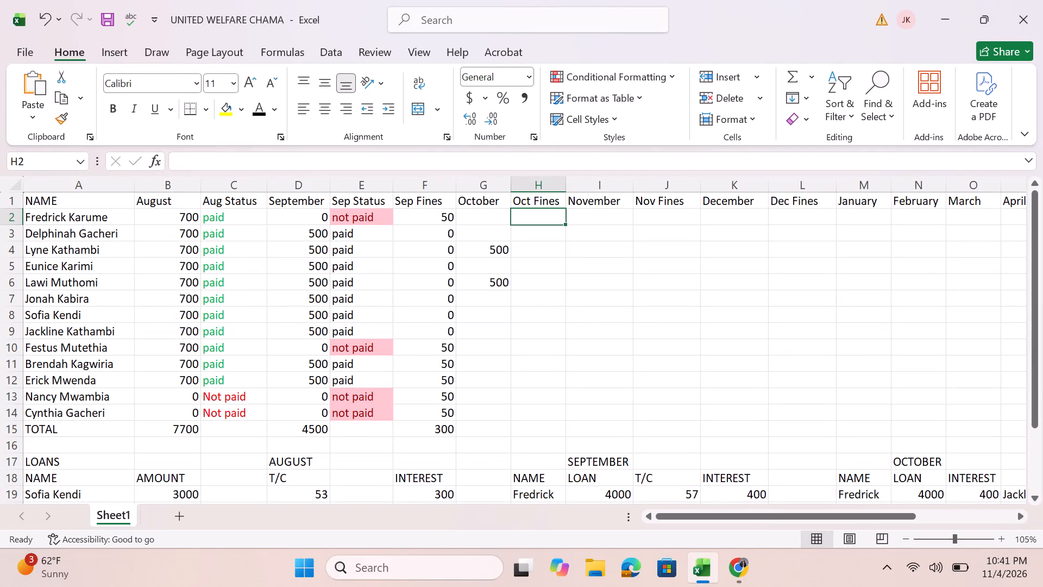
Select the Aug Status entries for all members, cells C2 to C14, and bring up the data commands.
{"action": "left_click", "coordinate": [216, 230]}
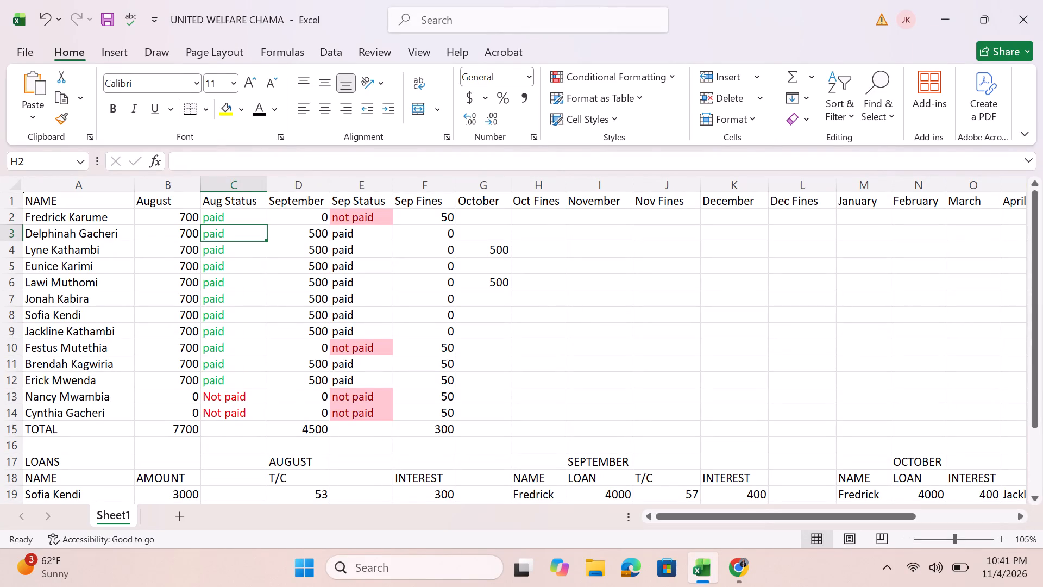
{"action": "left_click", "coordinate": [254, 216]}
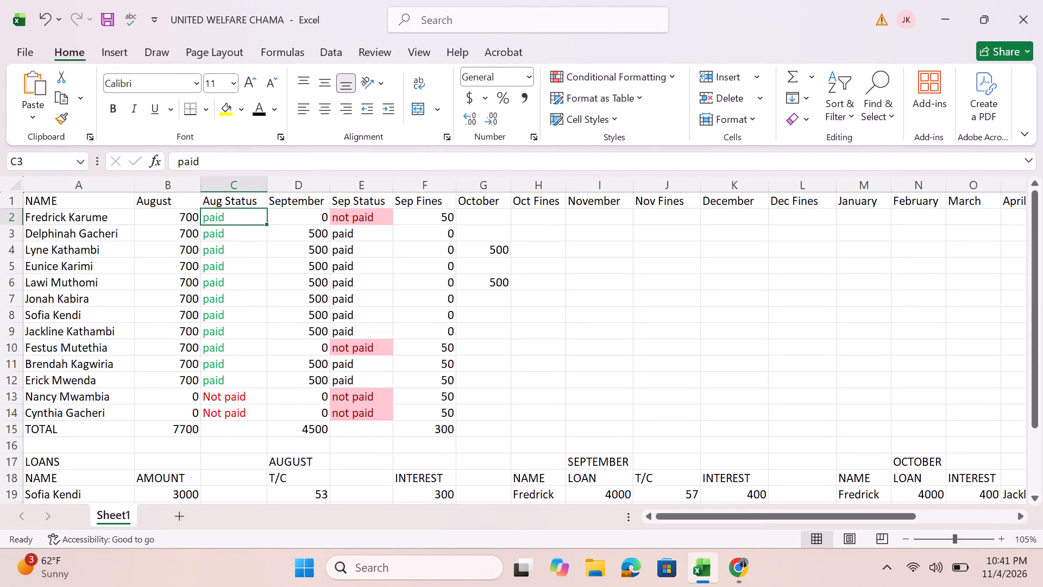
{"action": "left_click", "coordinate": [284, 246]}
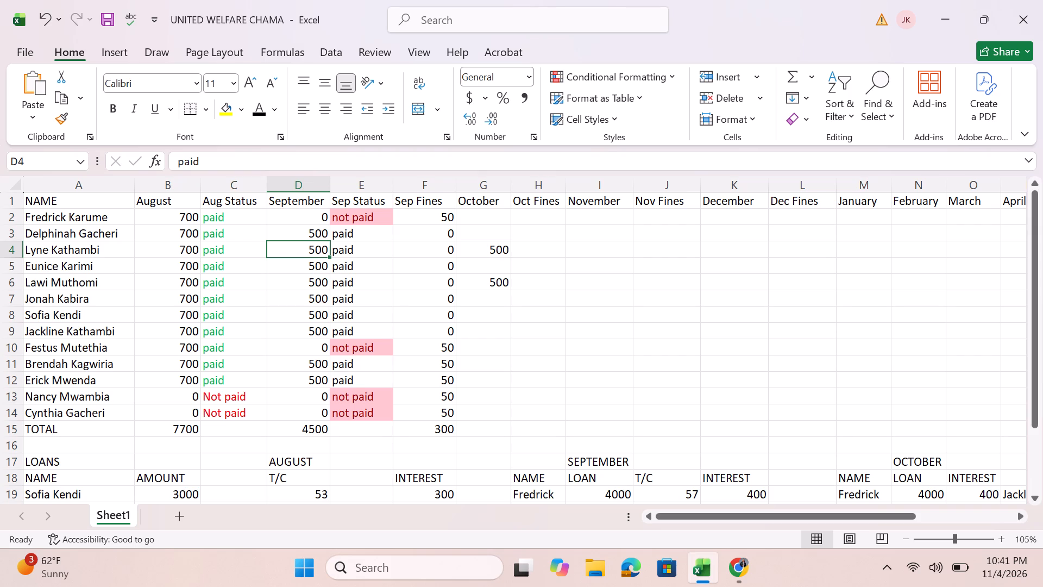
{"action": "left_click", "coordinate": [263, 224]}
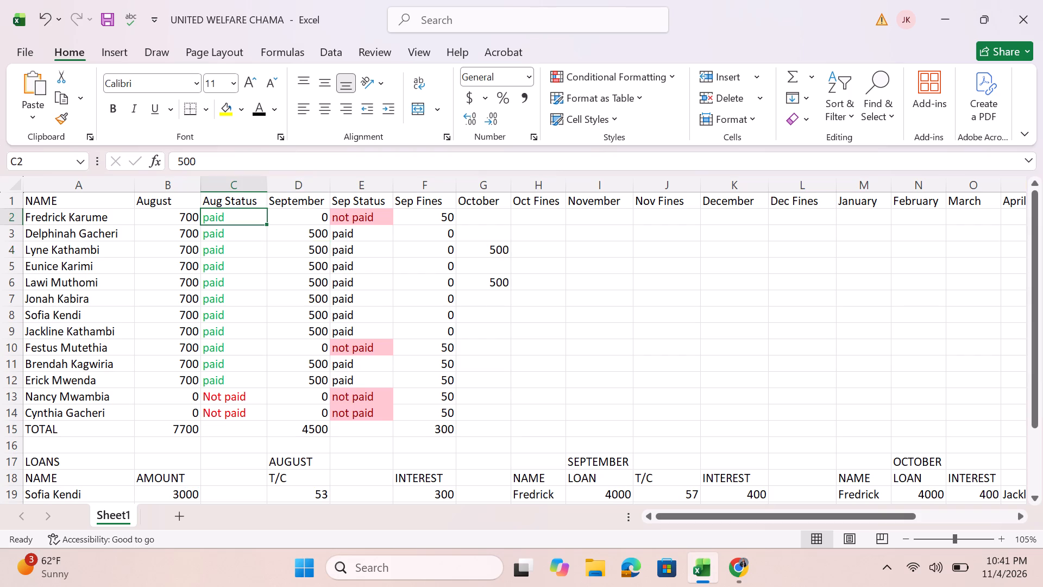
{"action": "left_click", "coordinate": [282, 235]}
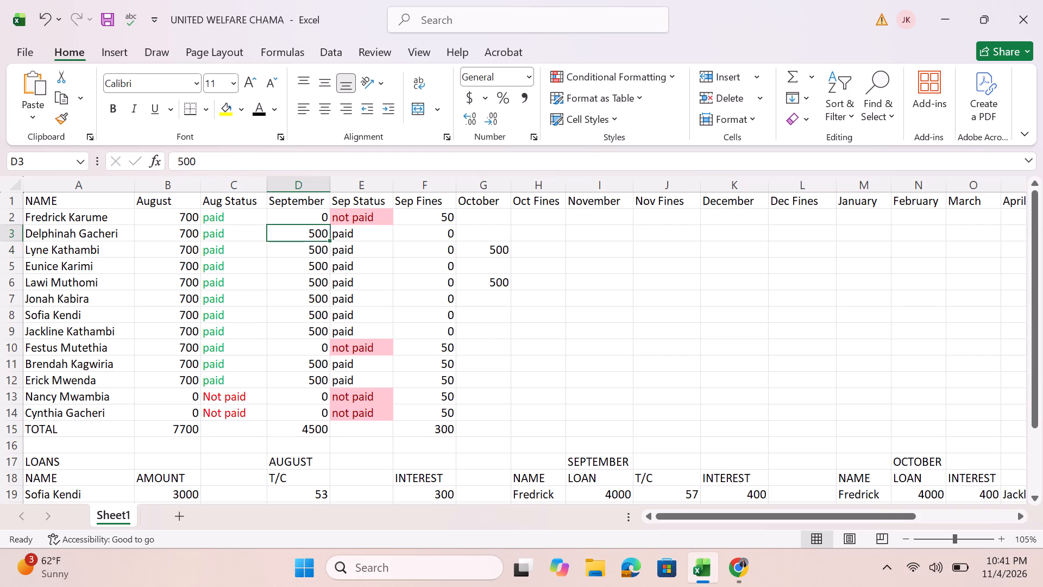
{"action": "left_click_drag", "start_coordinate": [266, 209], "coordinate": [255, 375]}
{"action": "scroll", "coordinate": [263, 233], "scroll_direction": "up", "scroll_amount": 1}
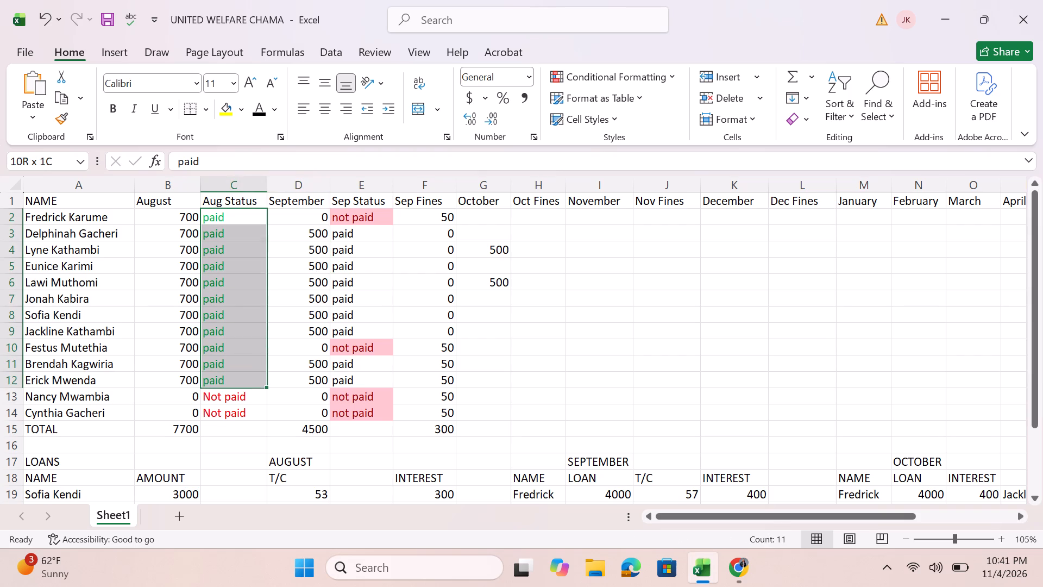
{"action": "scroll", "coordinate": [255, 375], "scroll_direction": "up", "scroll_amount": 1}
{"action": "left_click_drag", "start_coordinate": [255, 375], "coordinate": [255, 410]}
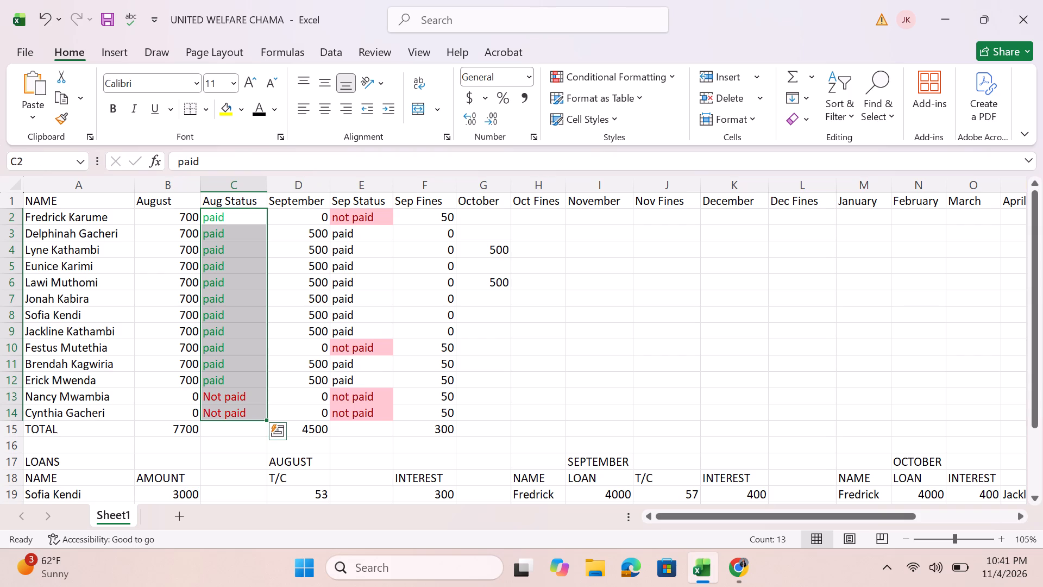
{"action": "left_click", "coordinate": [333, 54]}
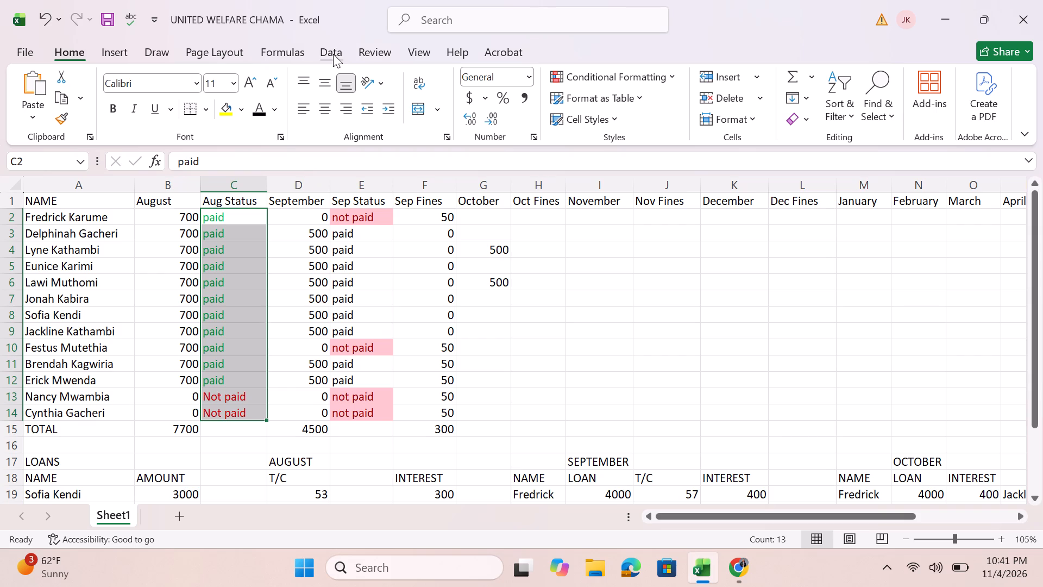
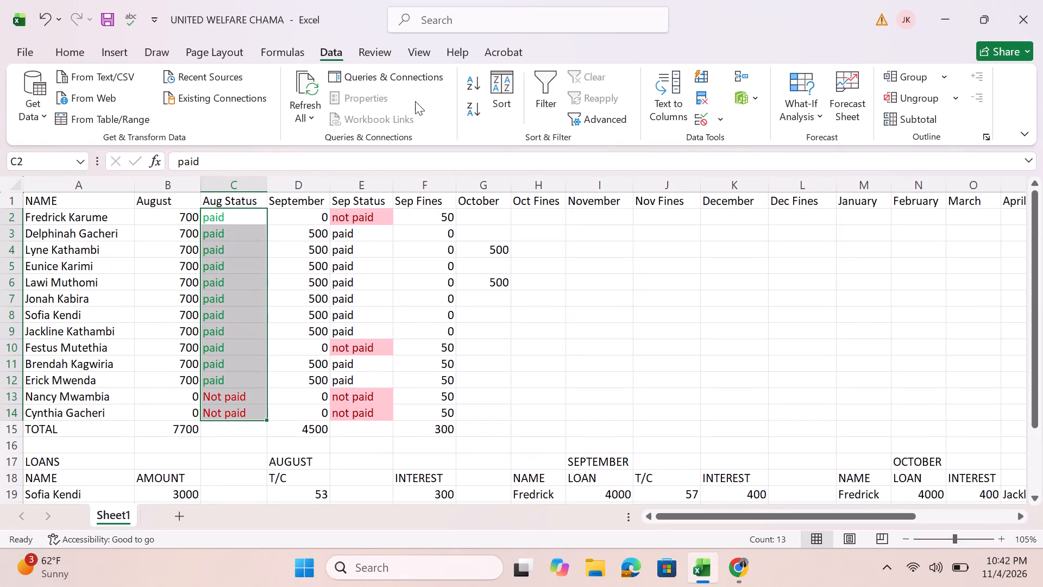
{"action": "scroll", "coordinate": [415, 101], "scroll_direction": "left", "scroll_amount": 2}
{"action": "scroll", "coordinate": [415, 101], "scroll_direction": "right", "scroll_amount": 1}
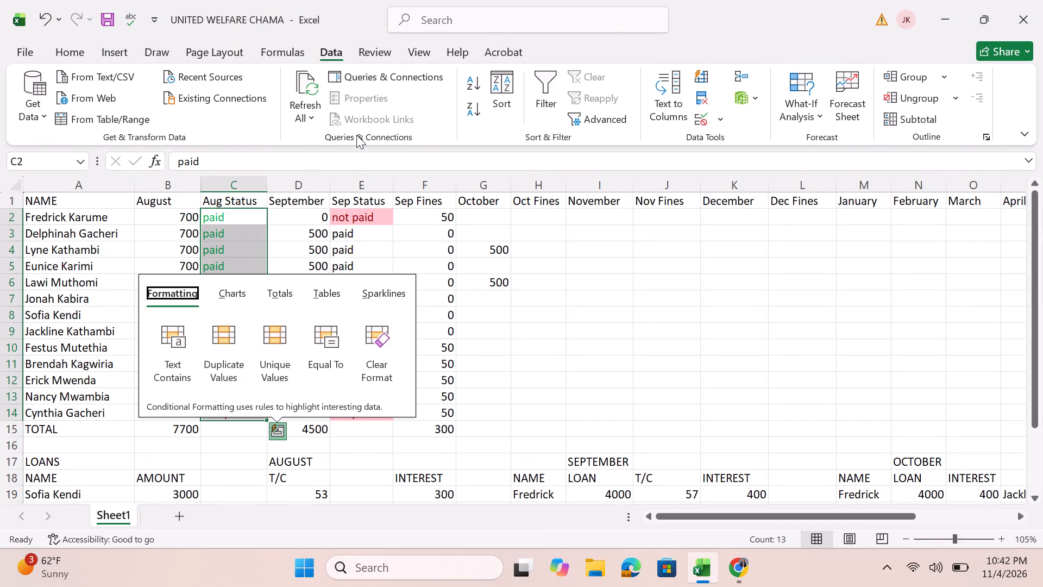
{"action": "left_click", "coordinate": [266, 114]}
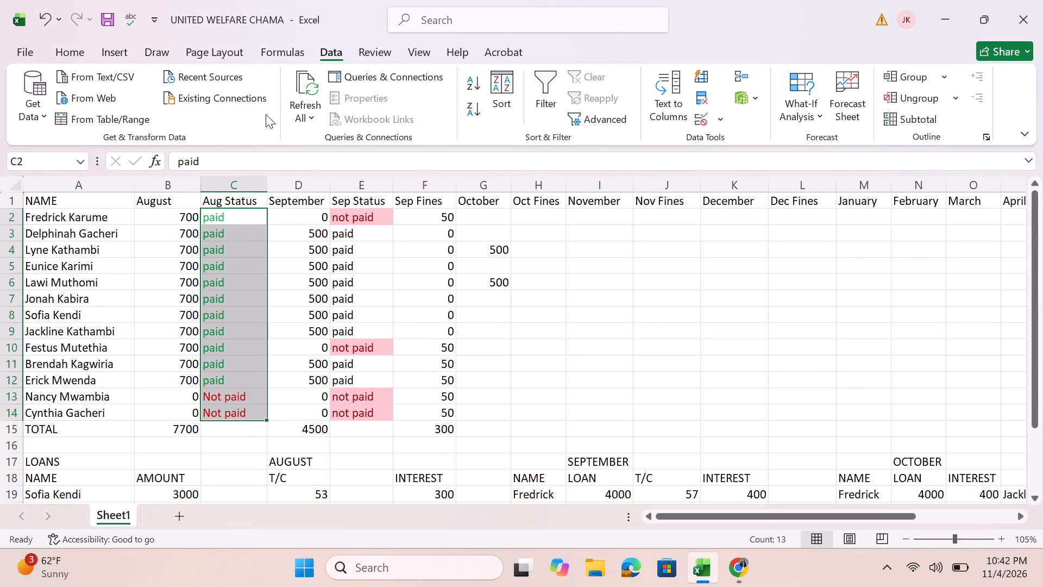
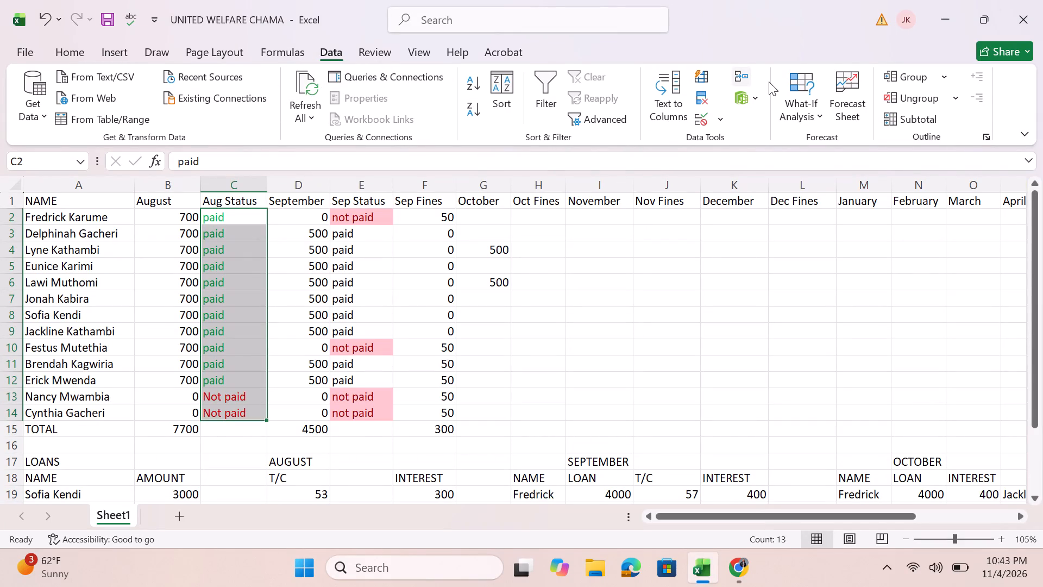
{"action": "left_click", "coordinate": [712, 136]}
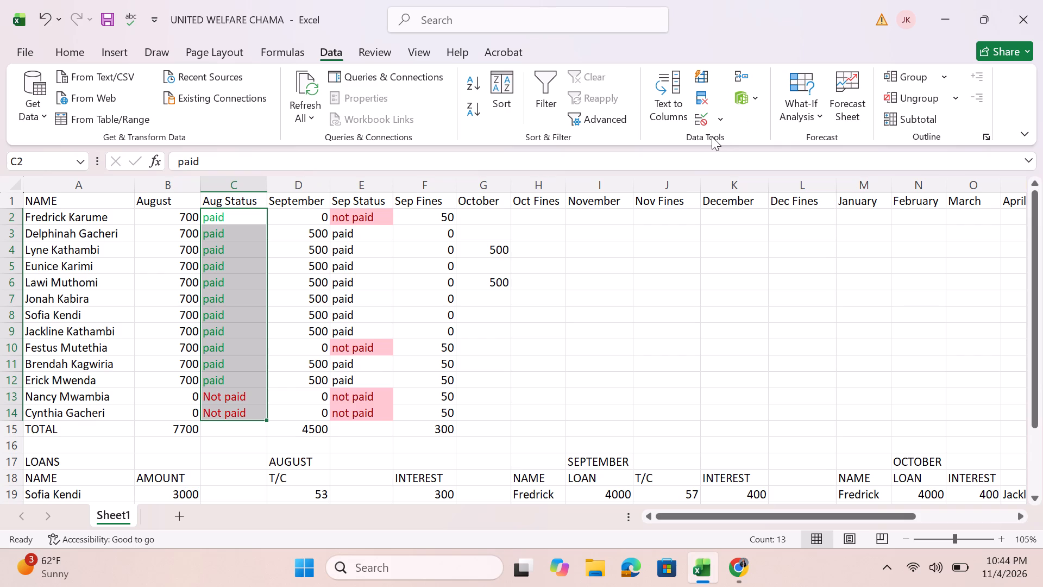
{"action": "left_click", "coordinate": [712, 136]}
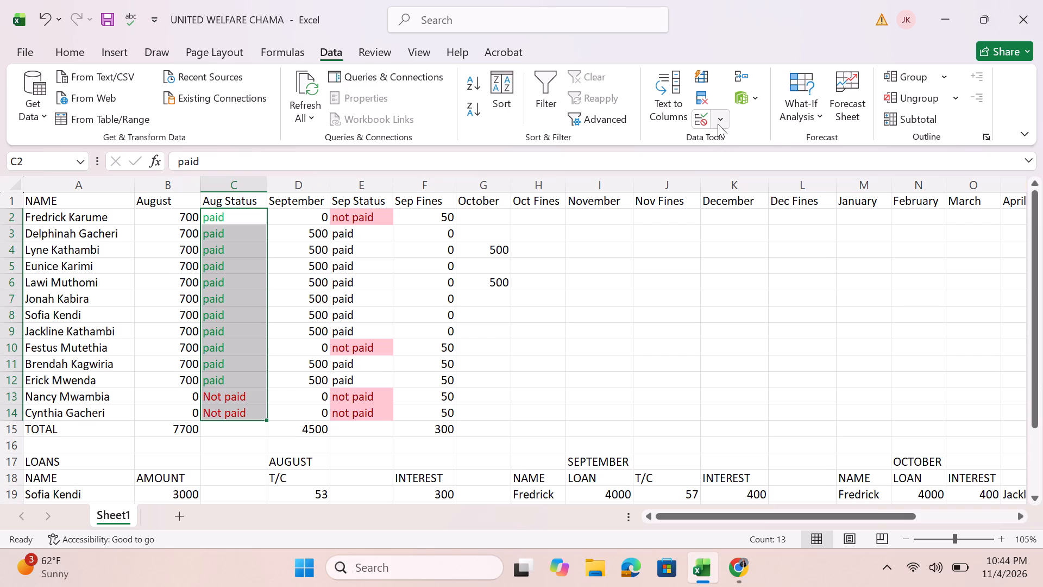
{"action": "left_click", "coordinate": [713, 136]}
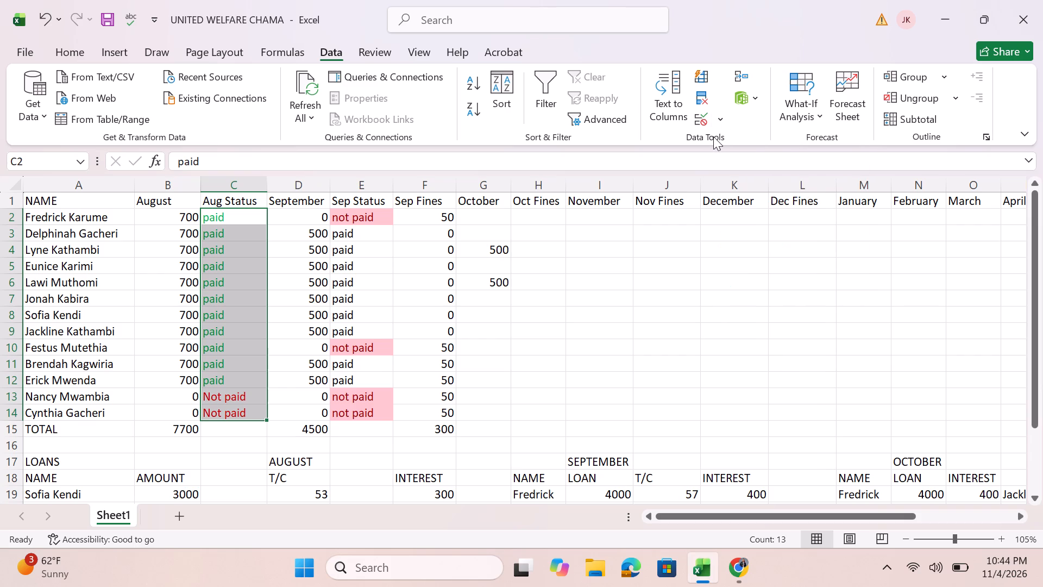
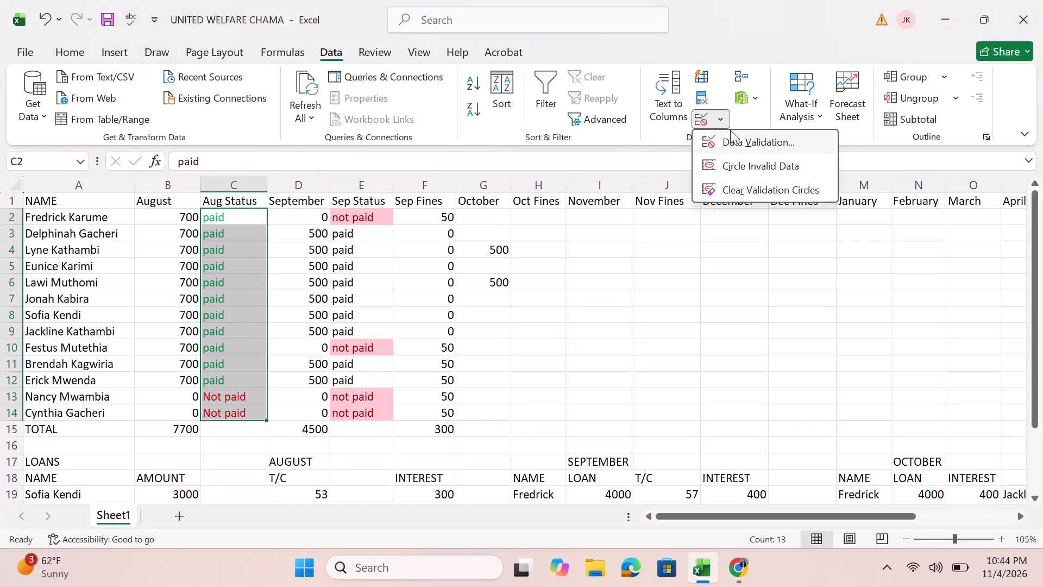
Add list data validation to the Aug Status cells C2:C14 with the source Paid,Partial,Not paid.
{"action": "left_click", "coordinate": [736, 135]}
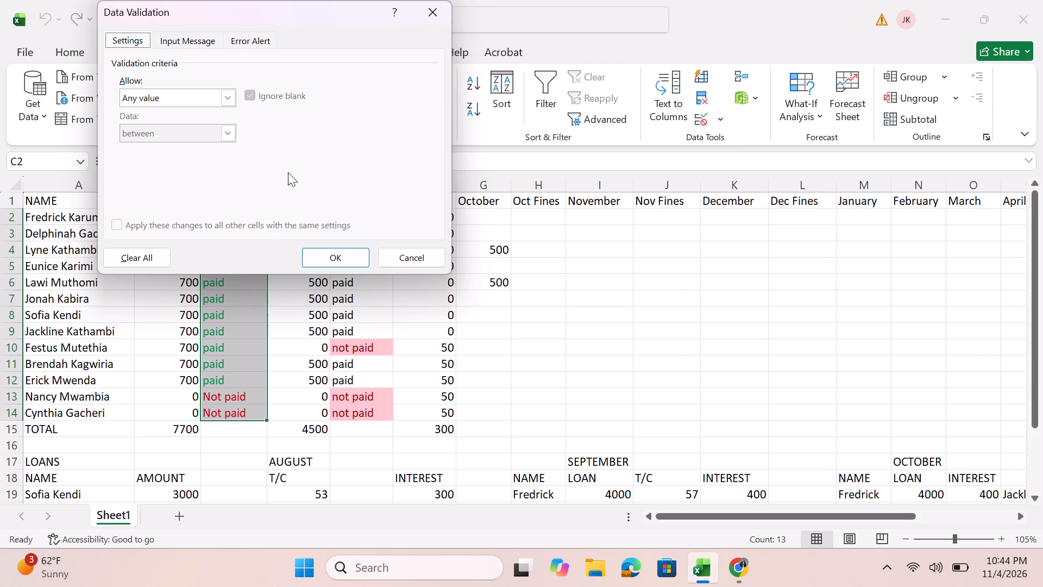
{"action": "left_click", "coordinate": [230, 95]}
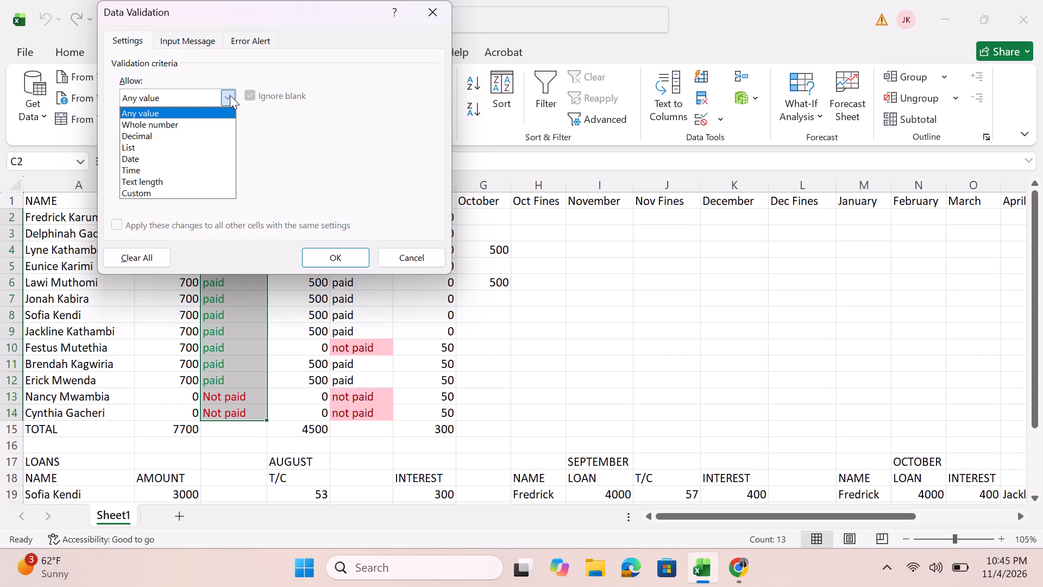
{"action": "left_click", "coordinate": [202, 149]}
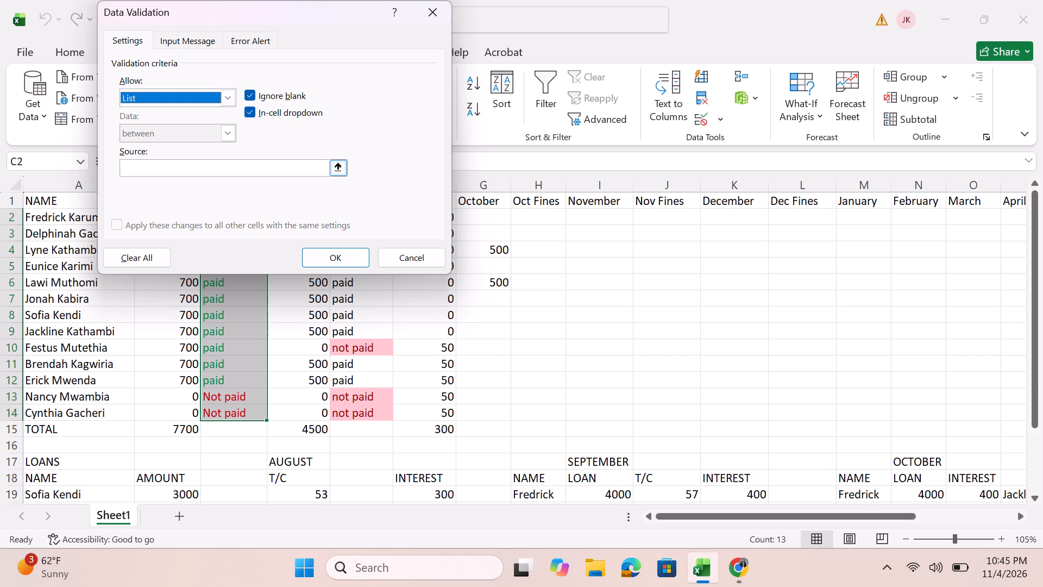
{"action": "left_click", "coordinate": [169, 164]}
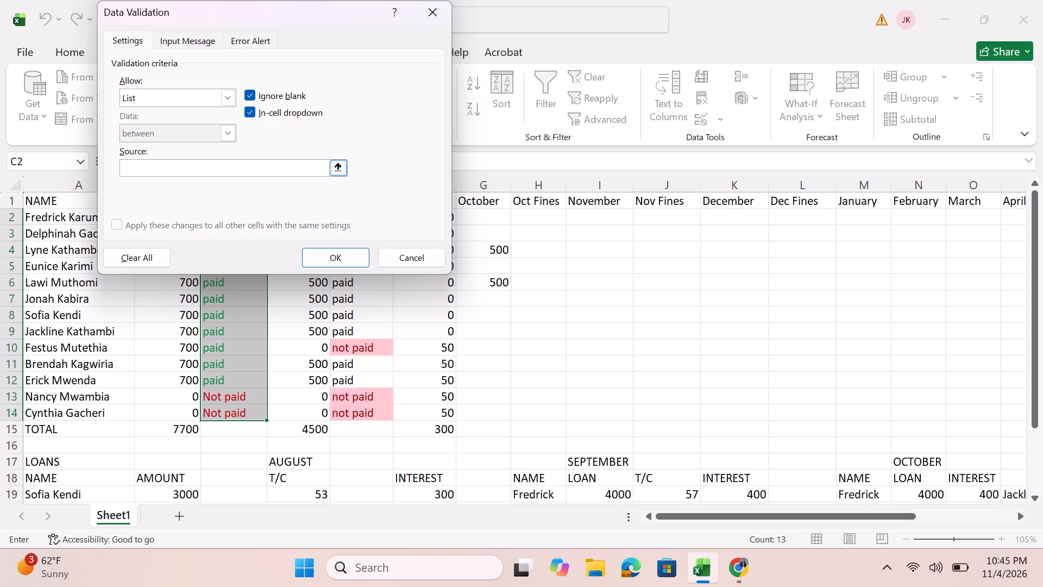
{"action": "key", "text": "p"}
{"action": "type", "text": "aid"}
{"action": "key", "text": "comma"}
{"action": "key", "text": "p"}
{"action": "type", "text": "artial"}
{"action": "key", "text": "comma"}
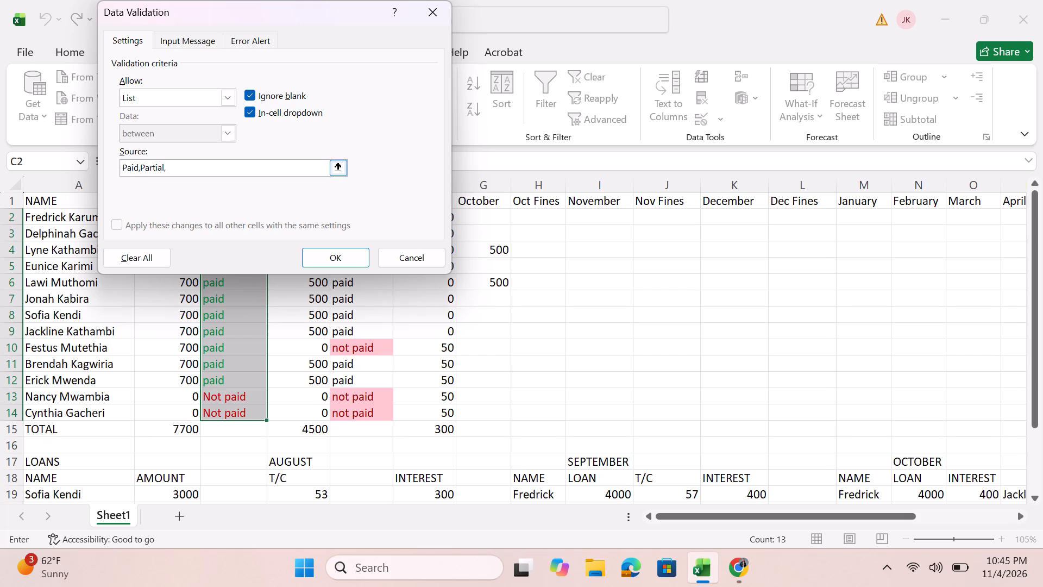
{"action": "key", "text": "n"}
{"action": "type", "text": "ot paid"}
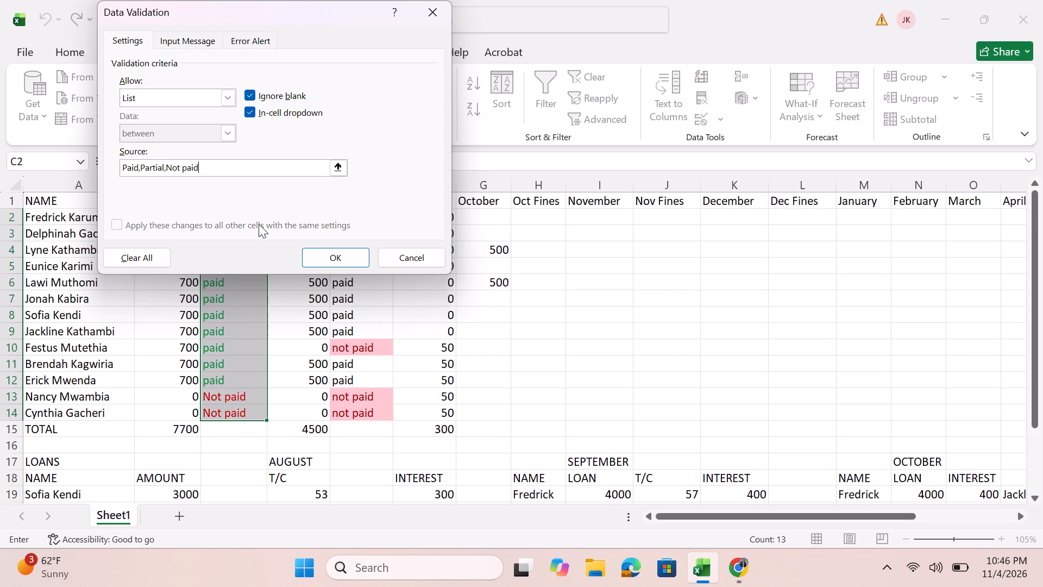
{"action": "left_click", "coordinate": [259, 224]}
{"action": "left_click", "coordinate": [329, 245]}
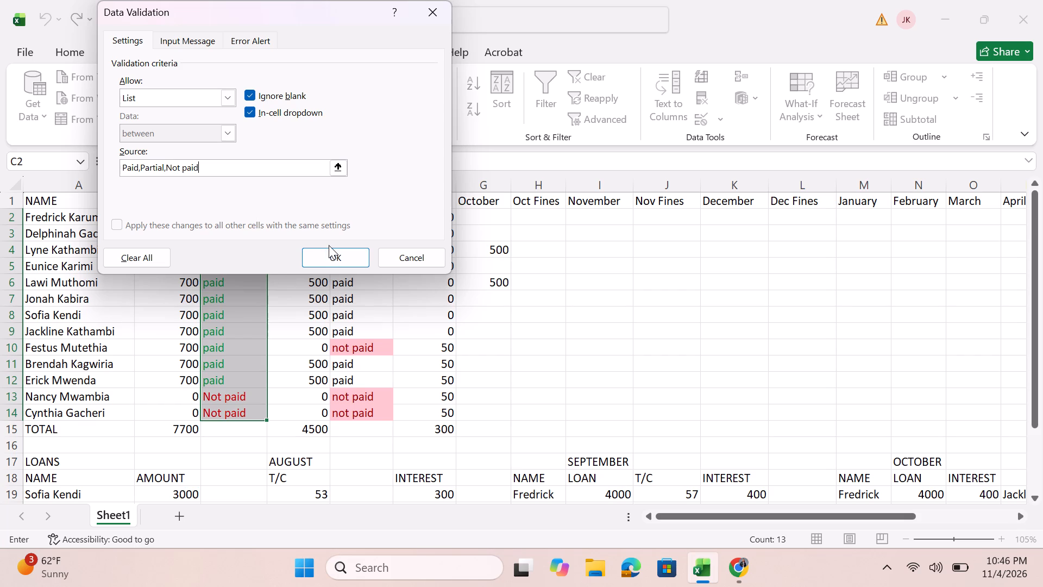
{"action": "left_click", "coordinate": [336, 253]}
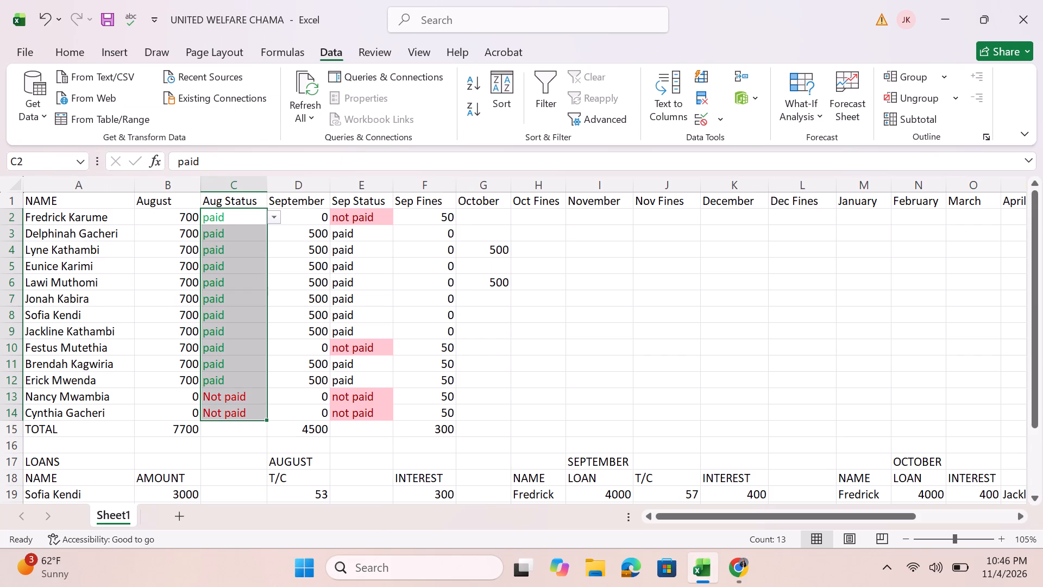
{"action": "left_click", "coordinate": [582, 328]}
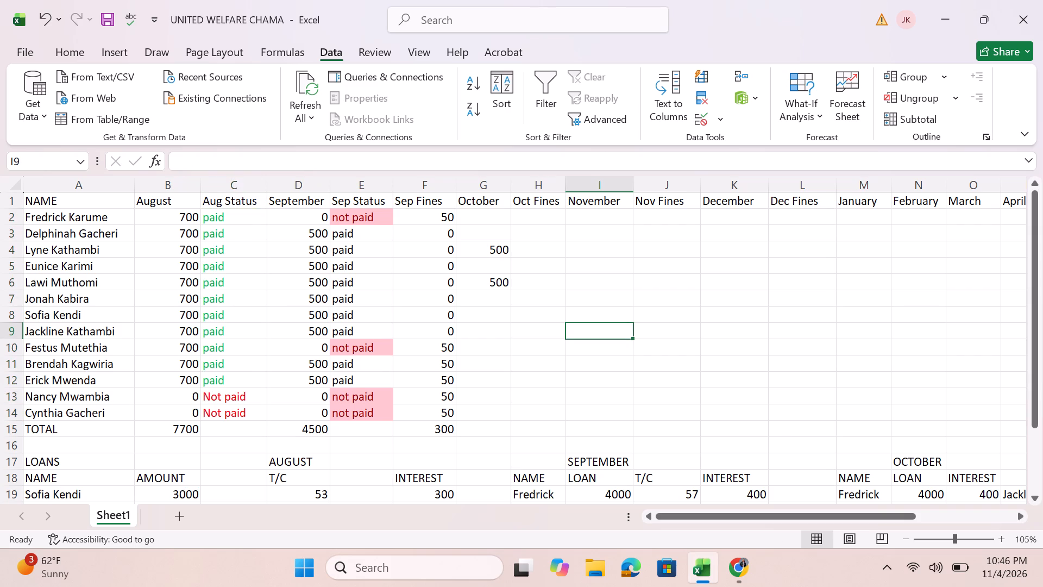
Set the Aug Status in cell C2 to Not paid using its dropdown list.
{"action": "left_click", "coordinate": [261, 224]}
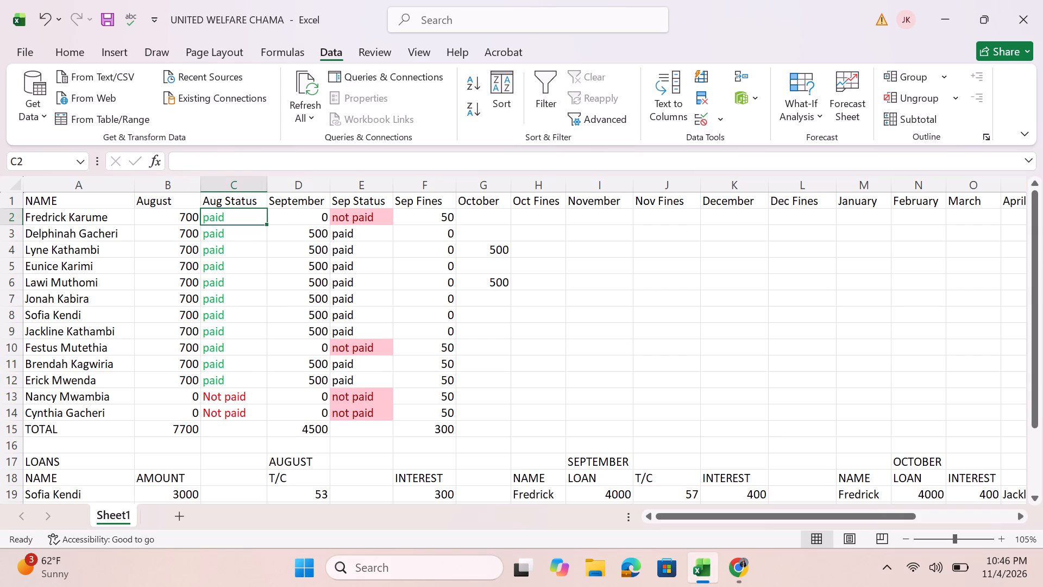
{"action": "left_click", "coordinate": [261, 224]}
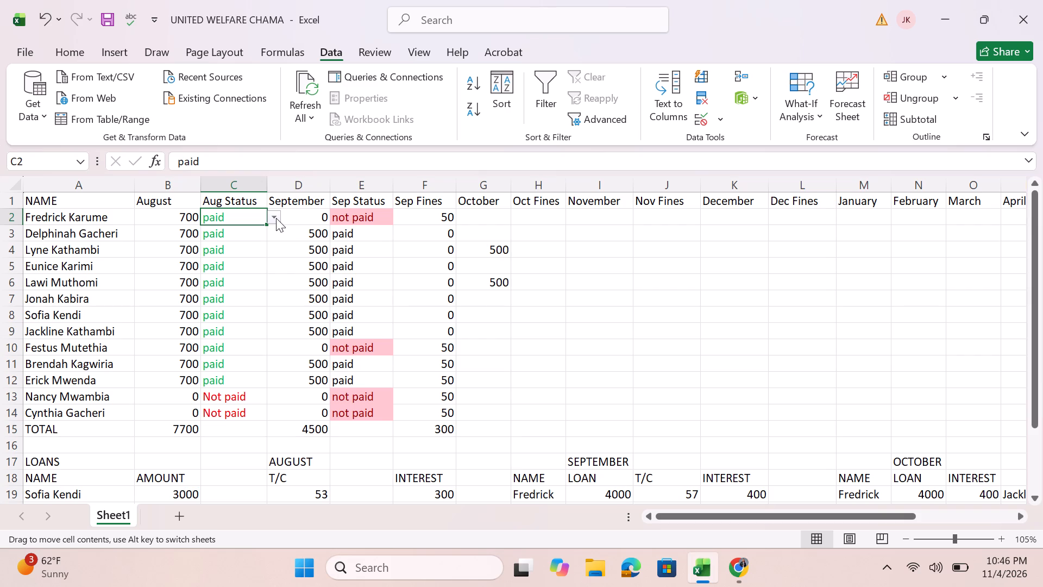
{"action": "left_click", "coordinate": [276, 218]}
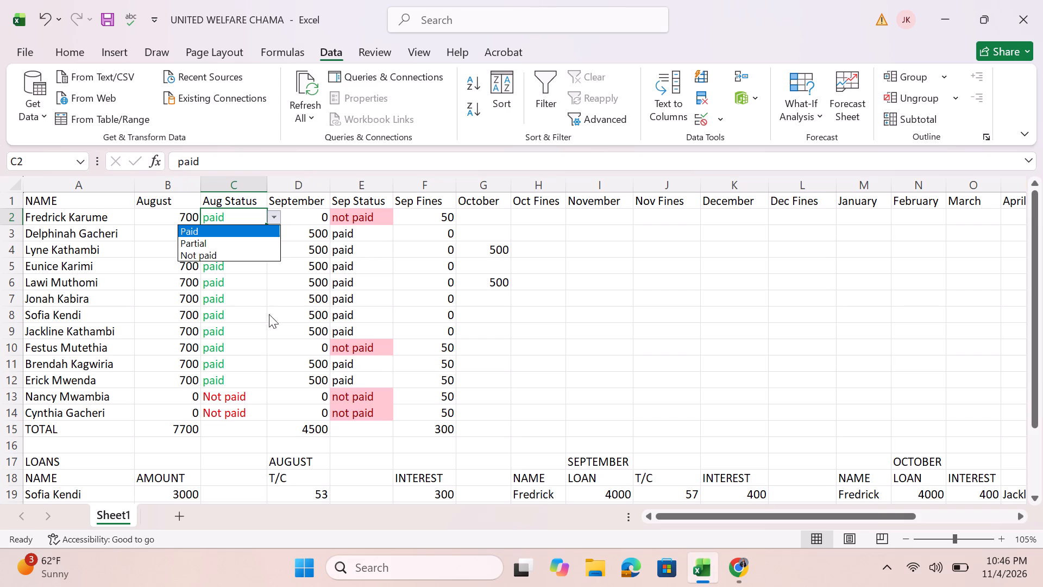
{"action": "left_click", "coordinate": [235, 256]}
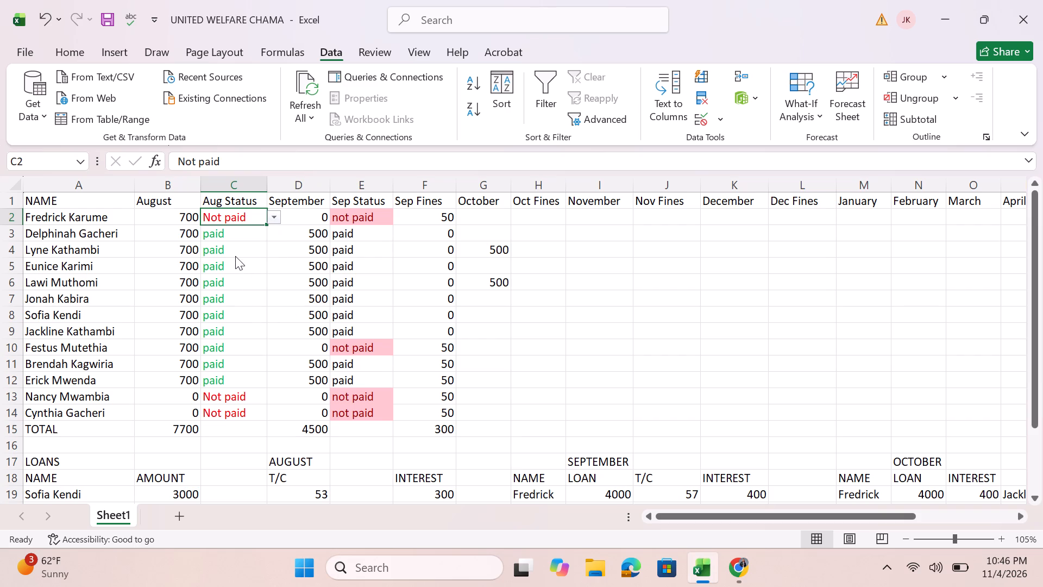
Set the Aug Status in cell C2 to Paid using its dropdown list.
{"action": "left_click", "coordinate": [272, 219]}
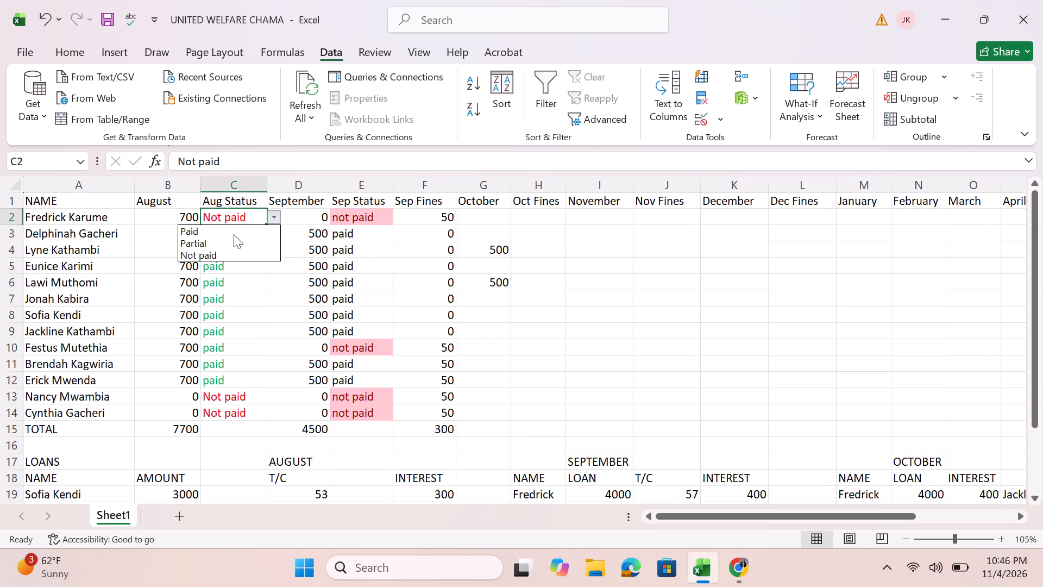
{"action": "left_click", "coordinate": [231, 234]}
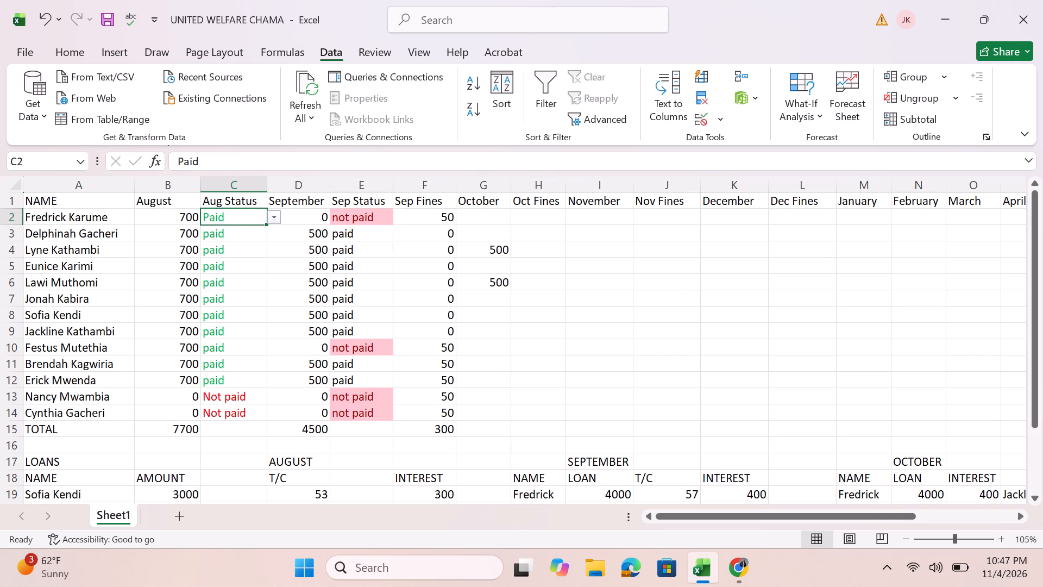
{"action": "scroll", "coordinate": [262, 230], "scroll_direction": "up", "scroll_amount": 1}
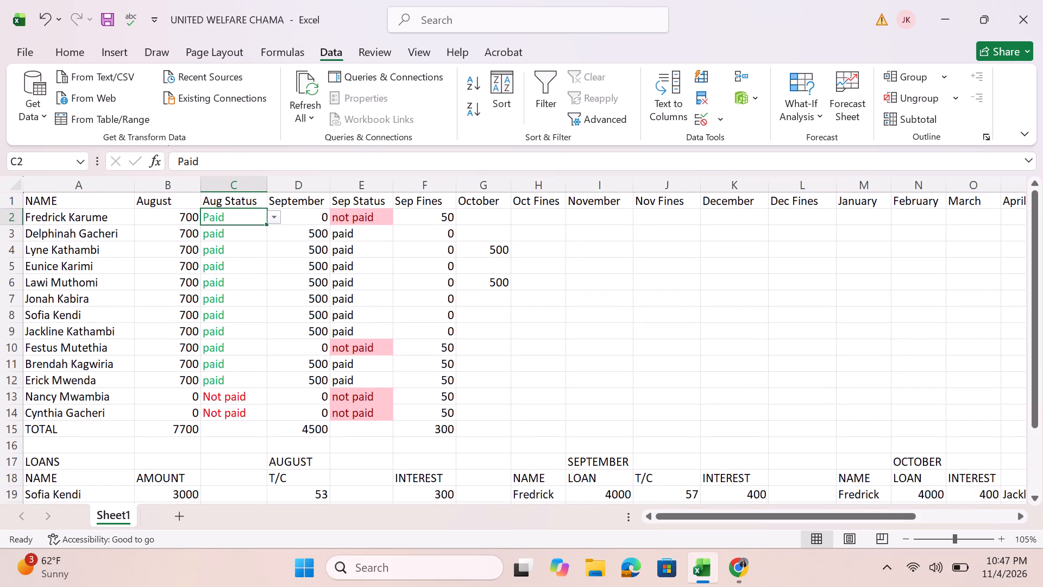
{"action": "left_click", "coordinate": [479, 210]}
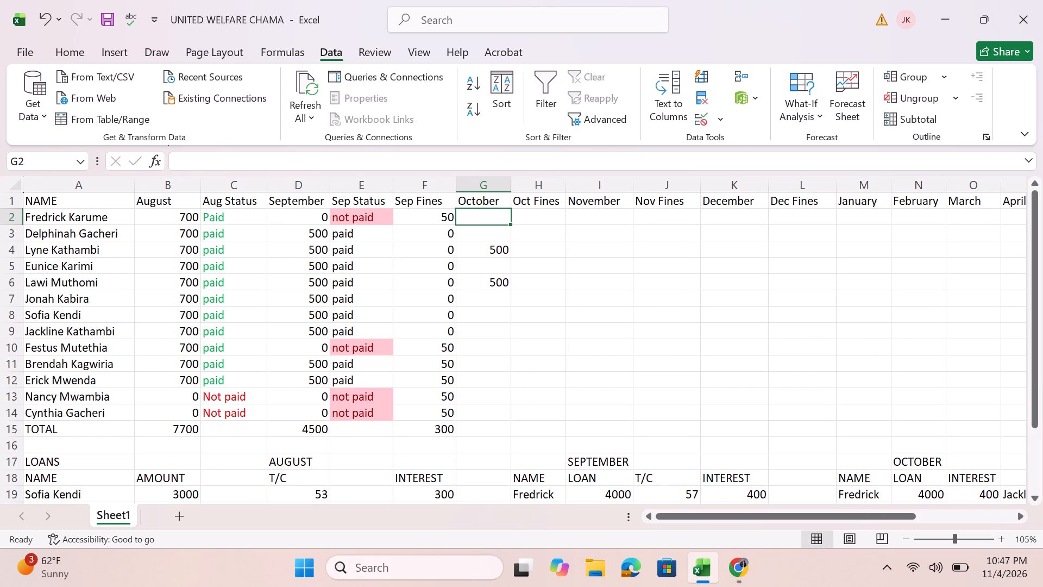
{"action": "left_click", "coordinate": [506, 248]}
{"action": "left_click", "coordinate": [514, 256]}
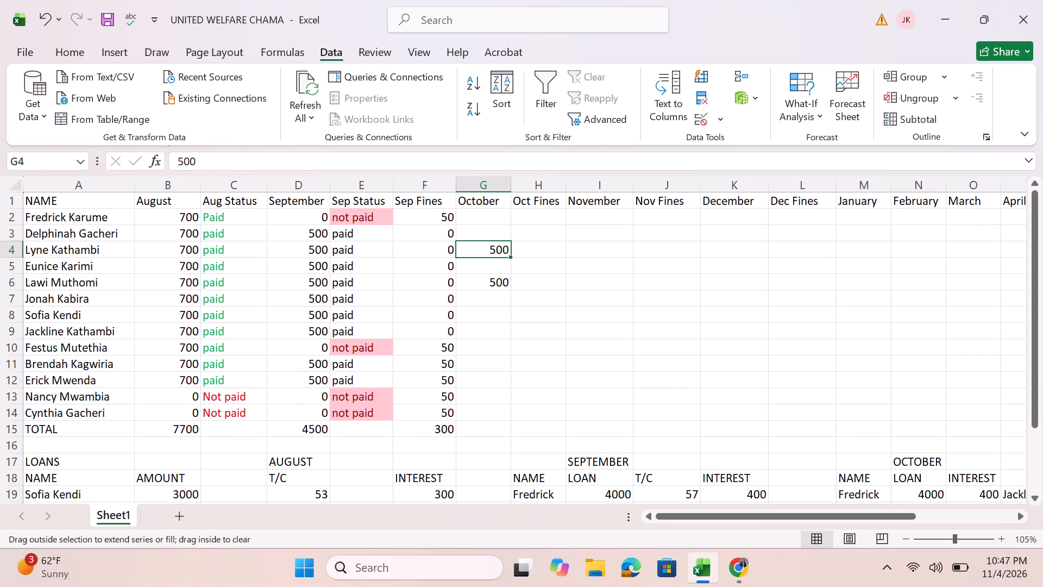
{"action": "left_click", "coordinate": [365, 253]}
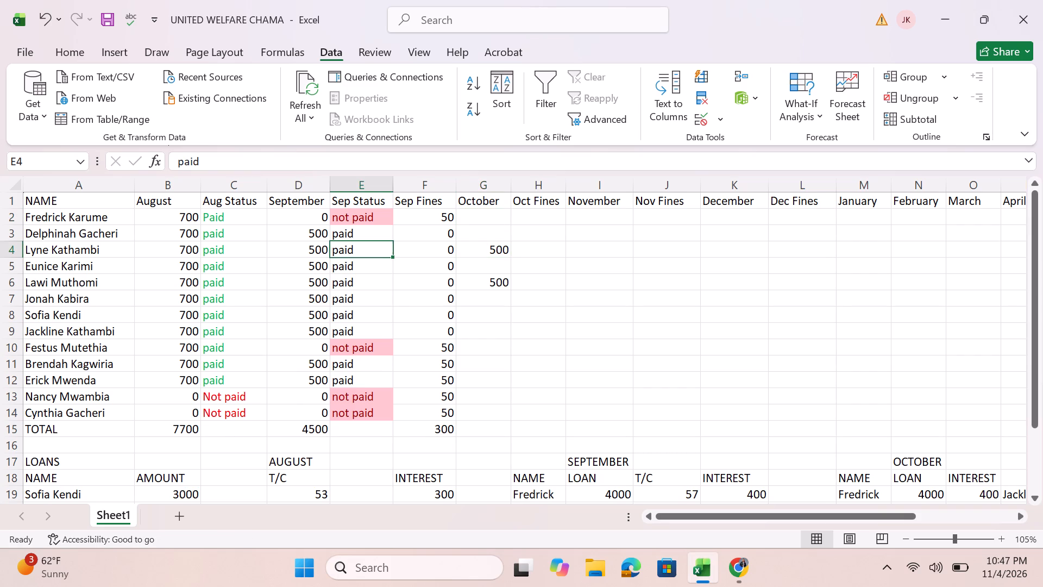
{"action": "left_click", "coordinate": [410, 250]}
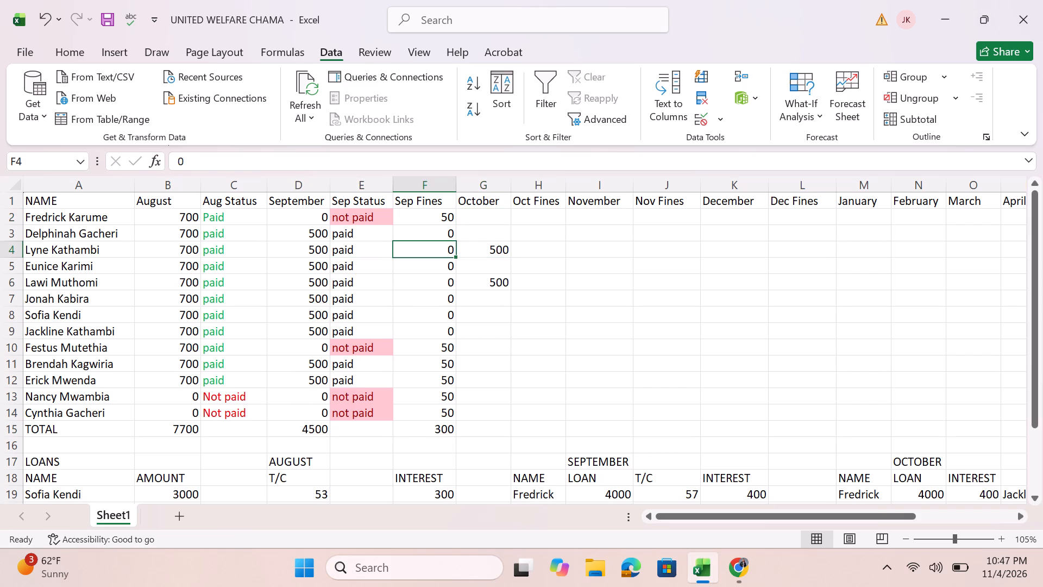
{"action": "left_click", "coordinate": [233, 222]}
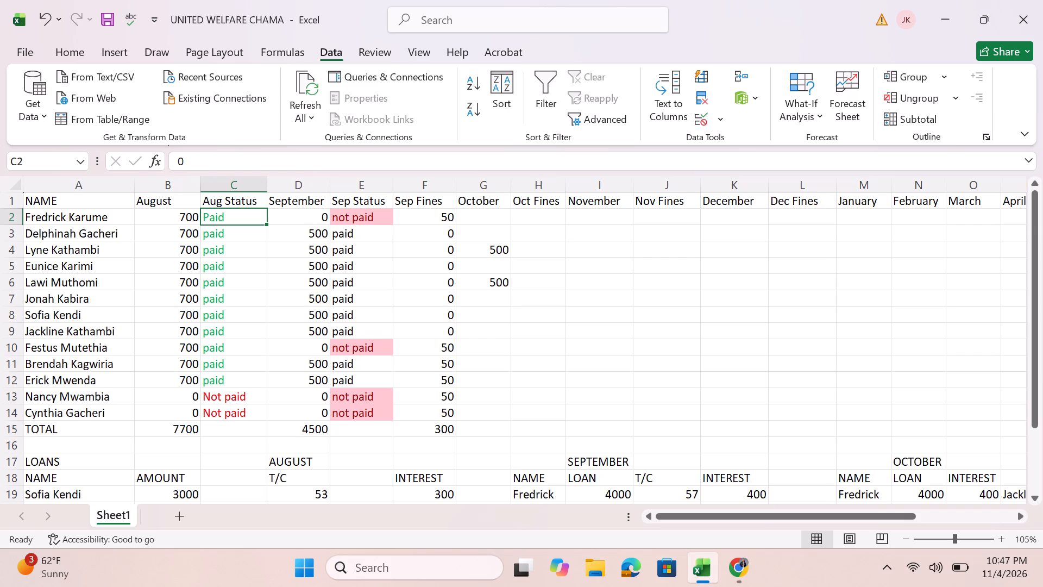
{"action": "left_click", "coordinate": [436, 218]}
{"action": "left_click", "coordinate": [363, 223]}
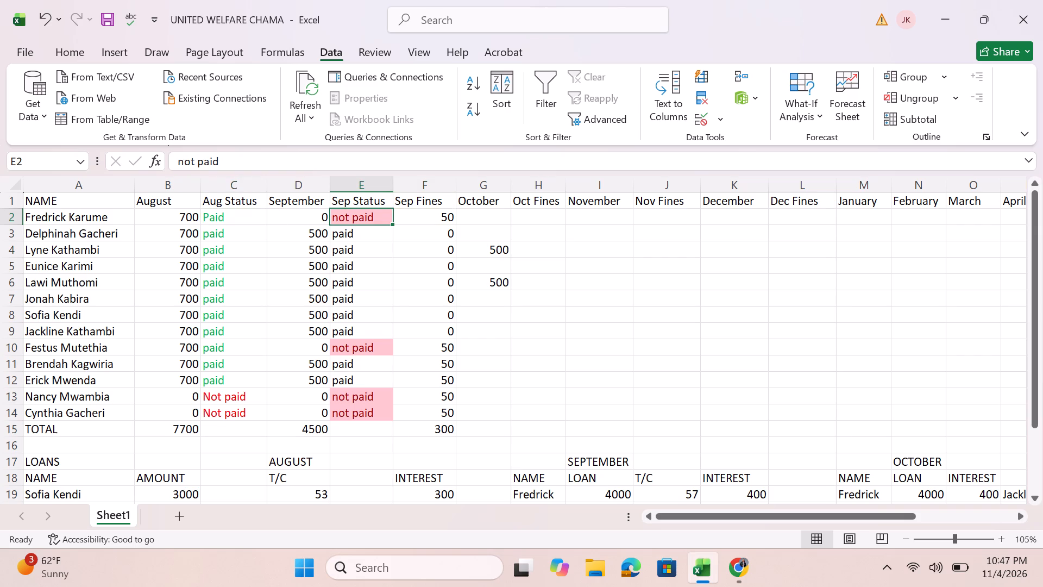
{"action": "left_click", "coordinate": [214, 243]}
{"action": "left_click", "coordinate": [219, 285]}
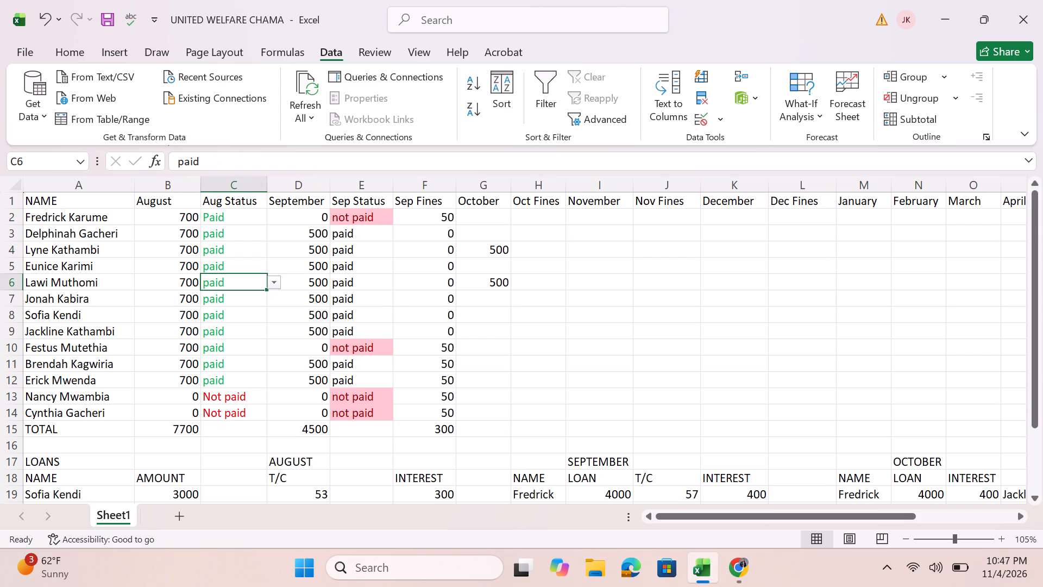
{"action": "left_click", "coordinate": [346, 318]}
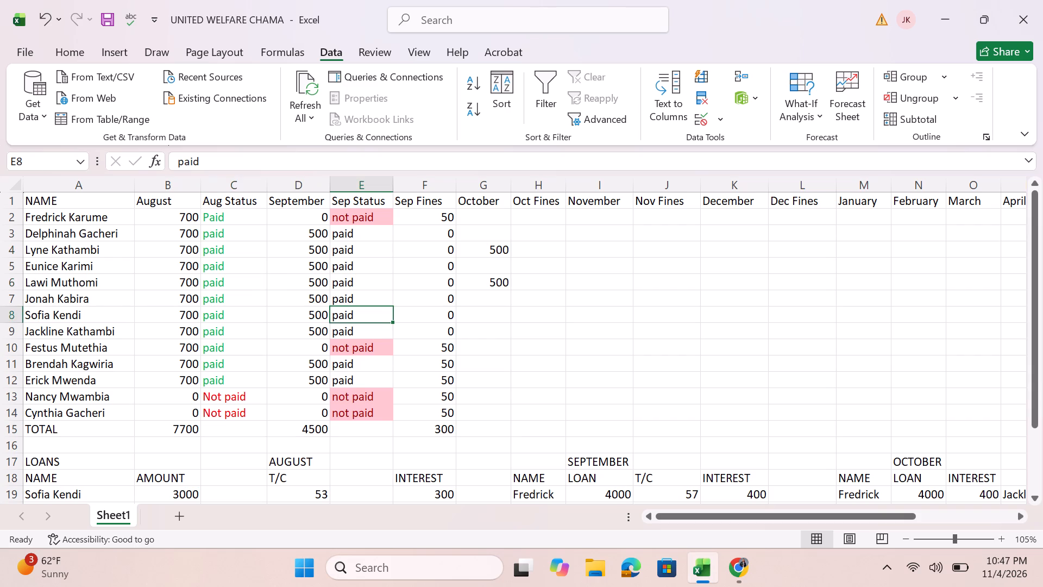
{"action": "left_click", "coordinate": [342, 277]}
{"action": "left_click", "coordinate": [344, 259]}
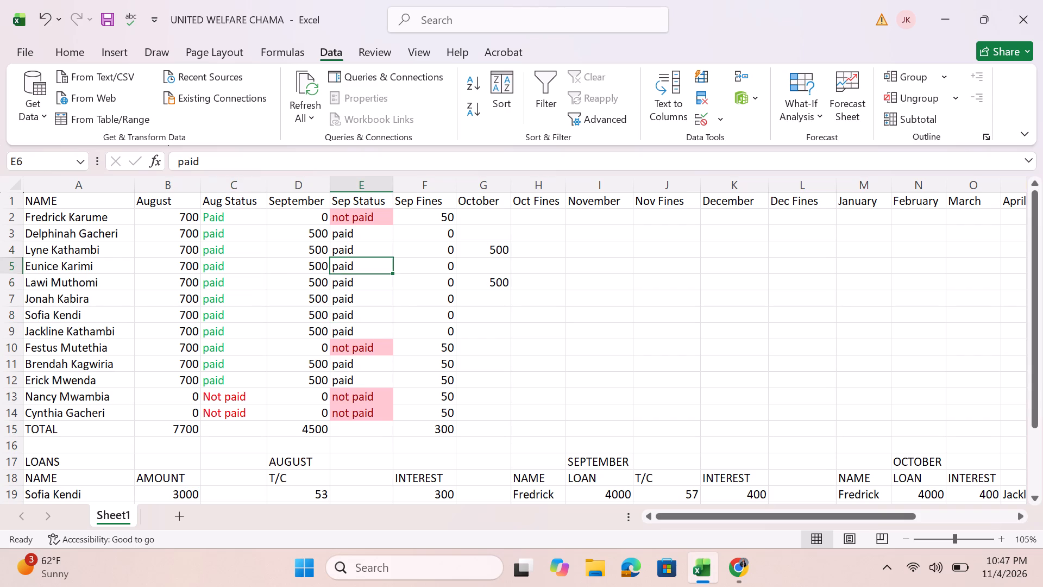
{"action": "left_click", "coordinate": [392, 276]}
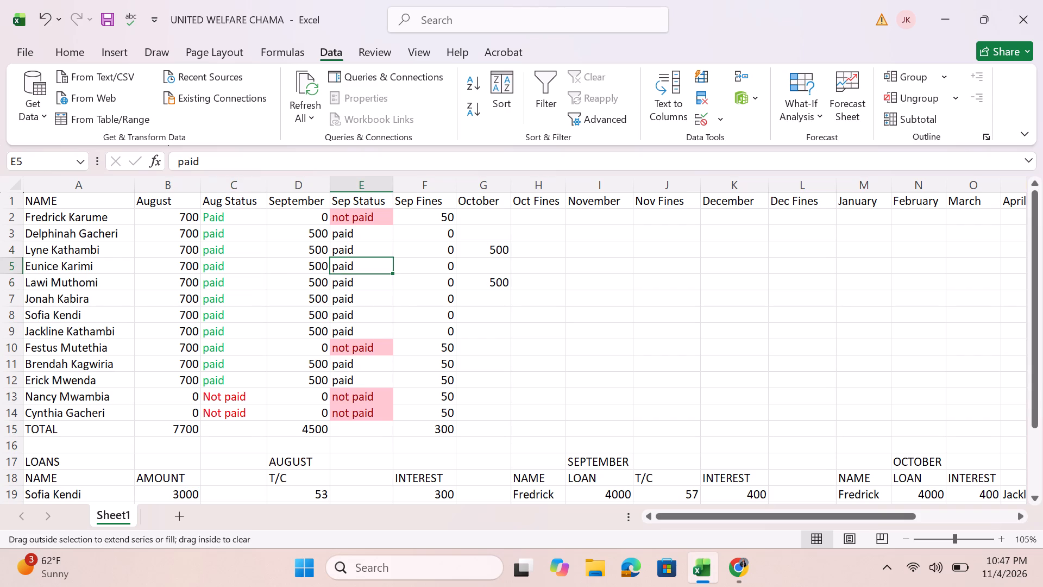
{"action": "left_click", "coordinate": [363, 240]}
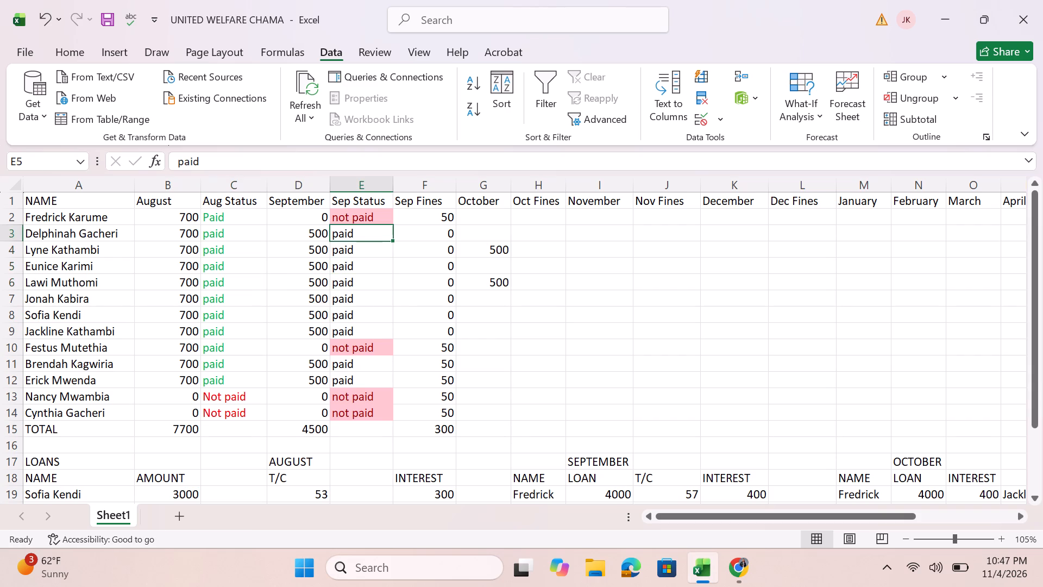
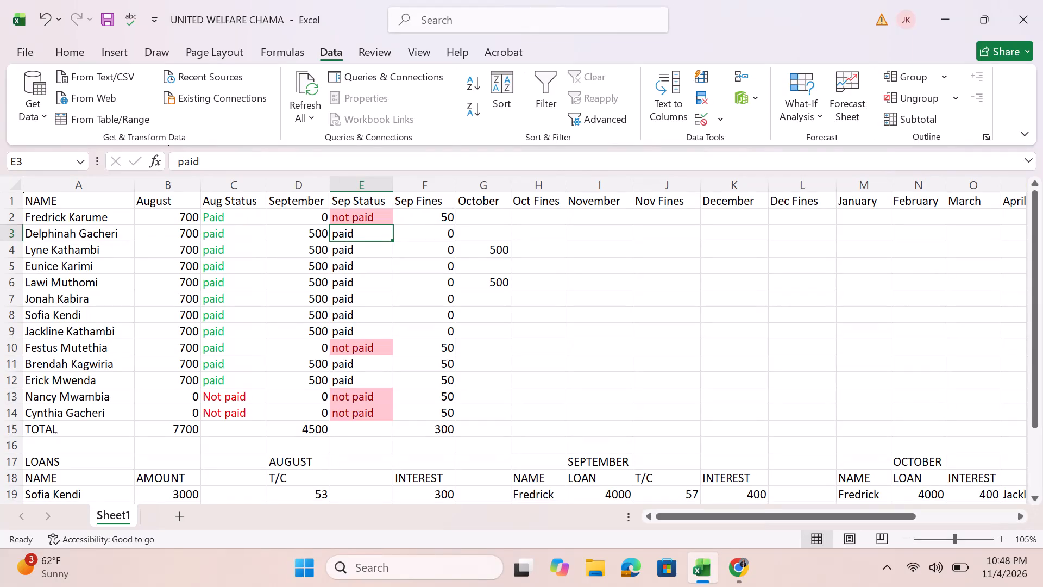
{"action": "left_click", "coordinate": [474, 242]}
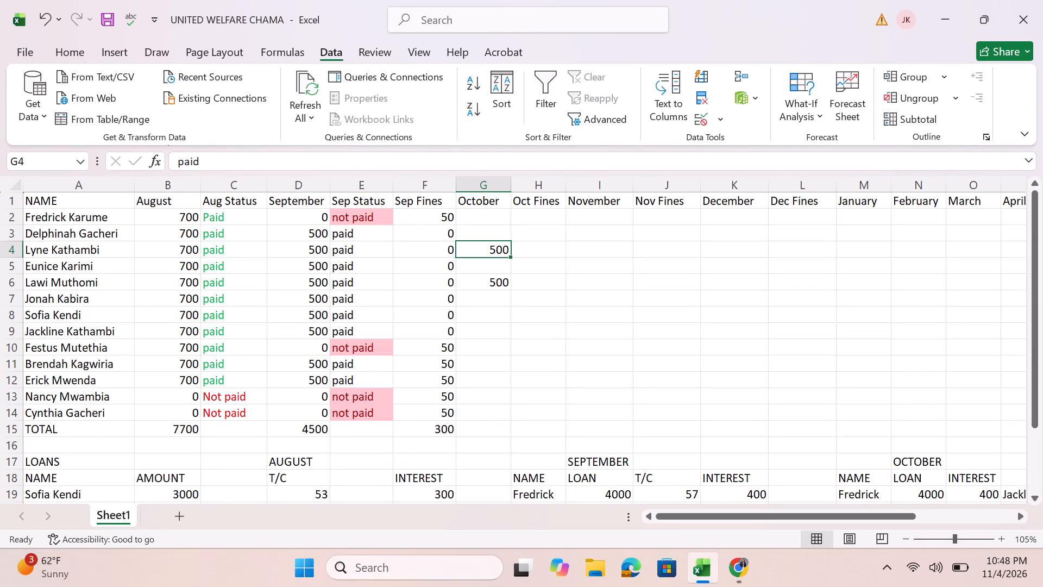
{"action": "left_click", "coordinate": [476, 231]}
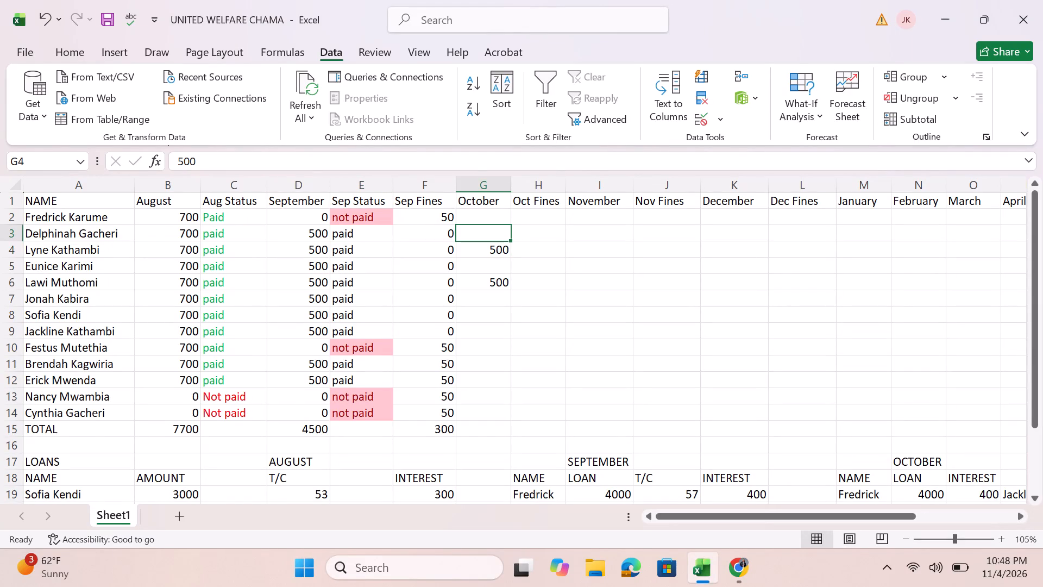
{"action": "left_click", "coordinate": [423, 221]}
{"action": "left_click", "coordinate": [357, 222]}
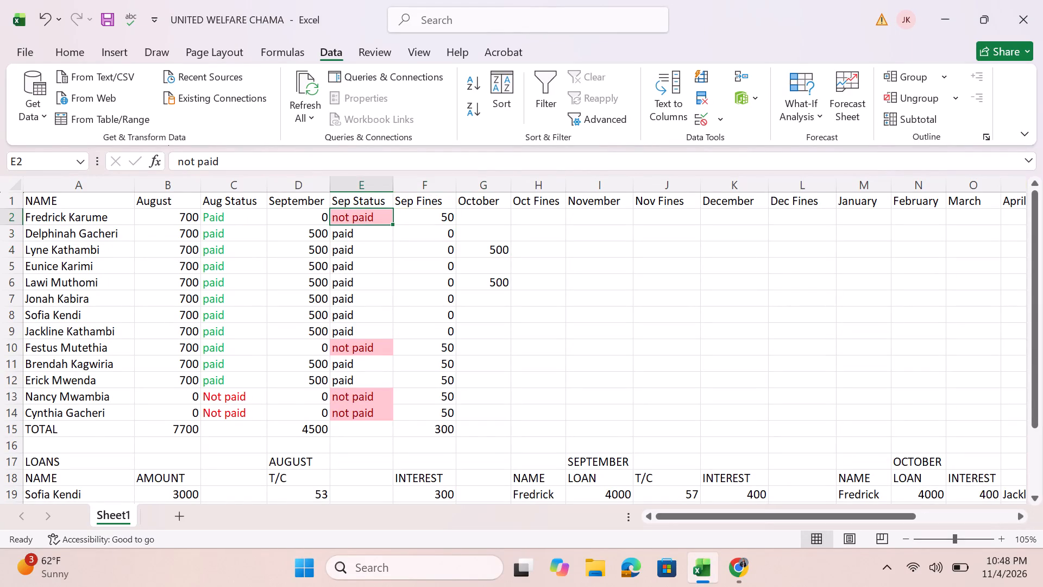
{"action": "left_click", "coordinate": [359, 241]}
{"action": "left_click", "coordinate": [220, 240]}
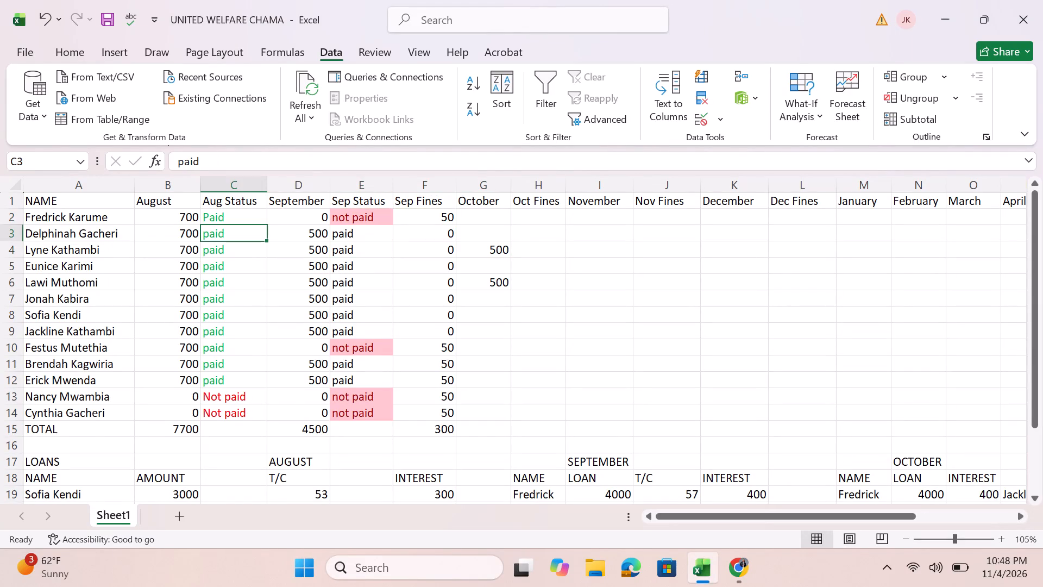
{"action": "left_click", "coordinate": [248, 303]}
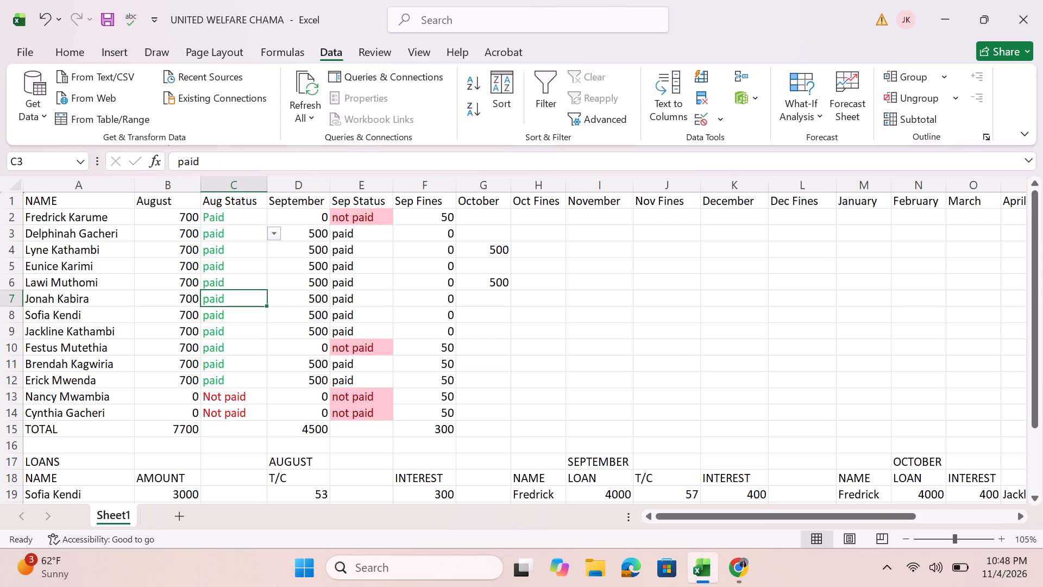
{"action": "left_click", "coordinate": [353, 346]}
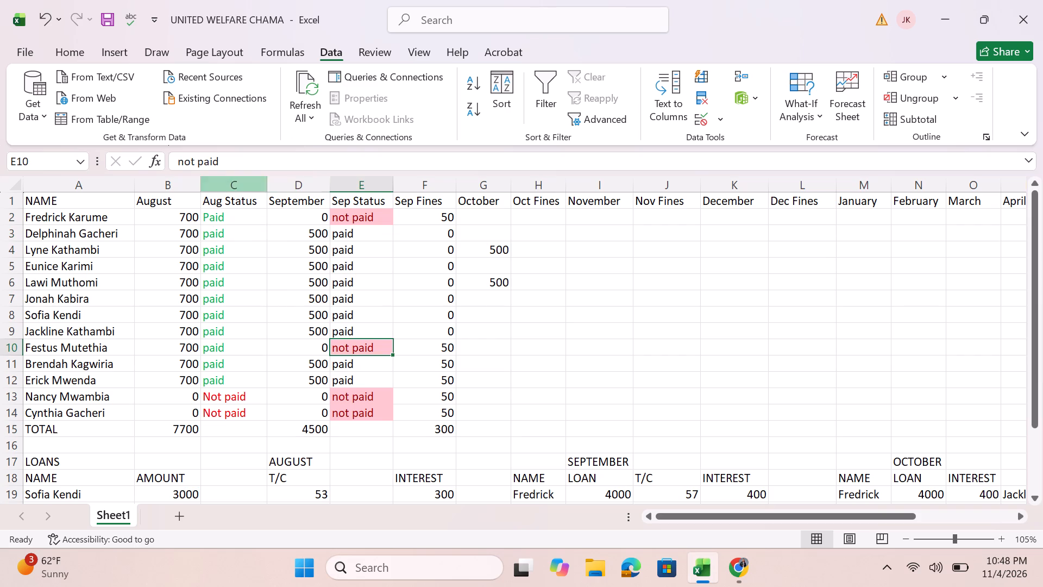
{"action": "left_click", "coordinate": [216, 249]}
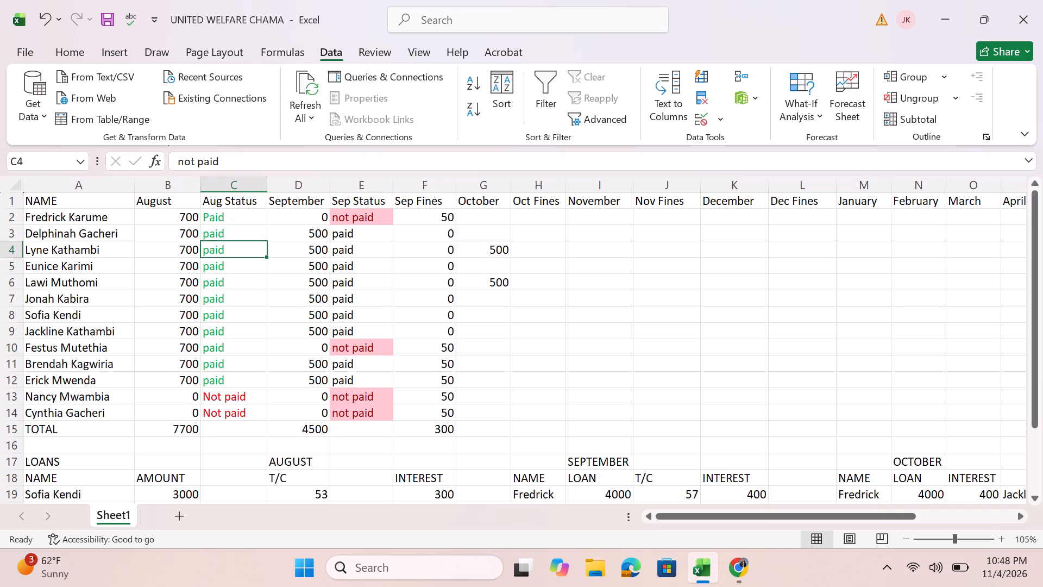
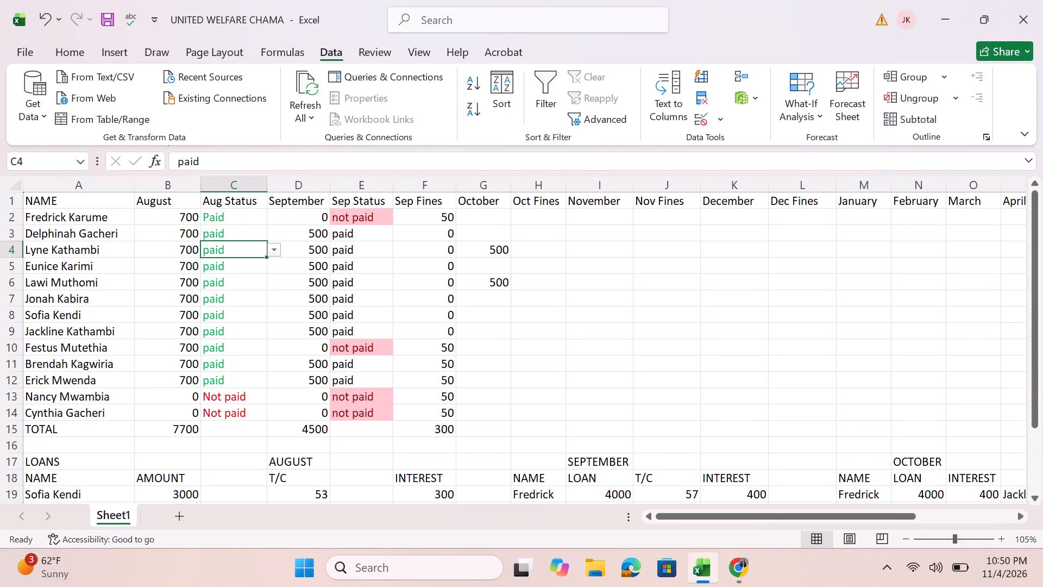
Set the data validation of the Sep Status cells E2:E14 to allow a list with an in-cell dropdown.
{"action": "left_click", "coordinate": [392, 218]}
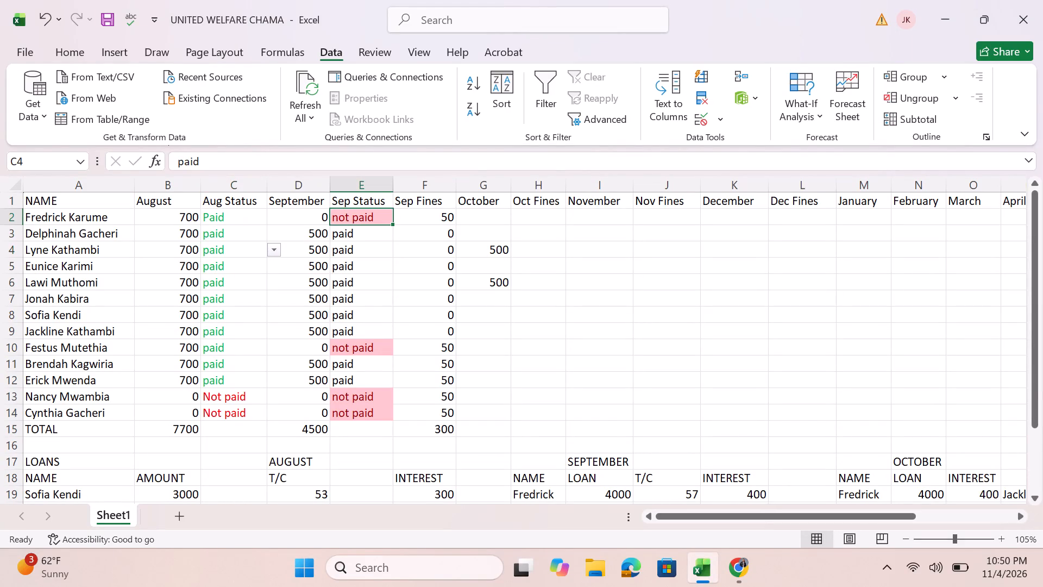
{"action": "left_click", "coordinate": [419, 228]}
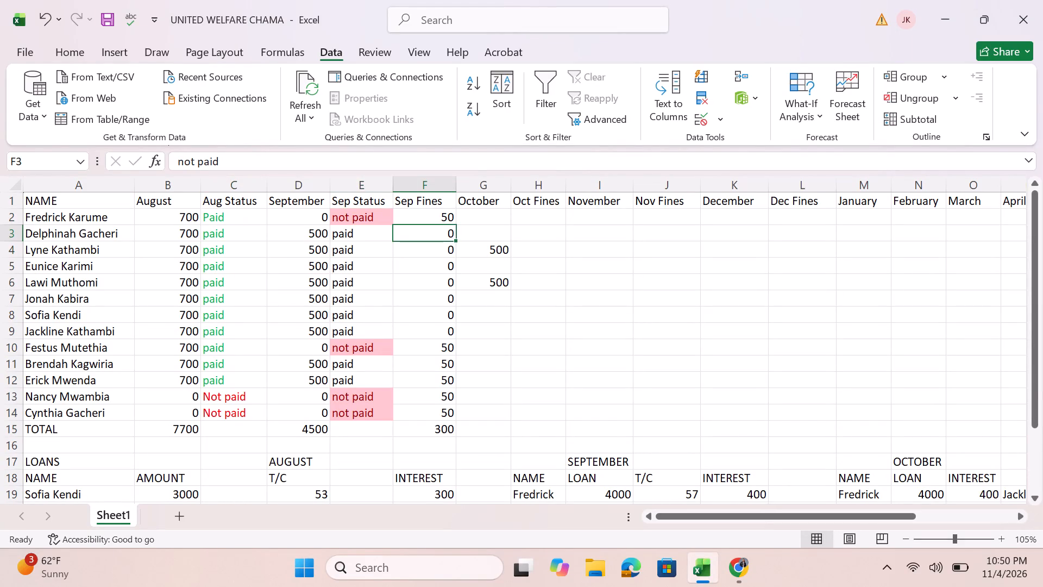
{"action": "left_click_drag", "start_coordinate": [391, 211], "coordinate": [393, 246]}
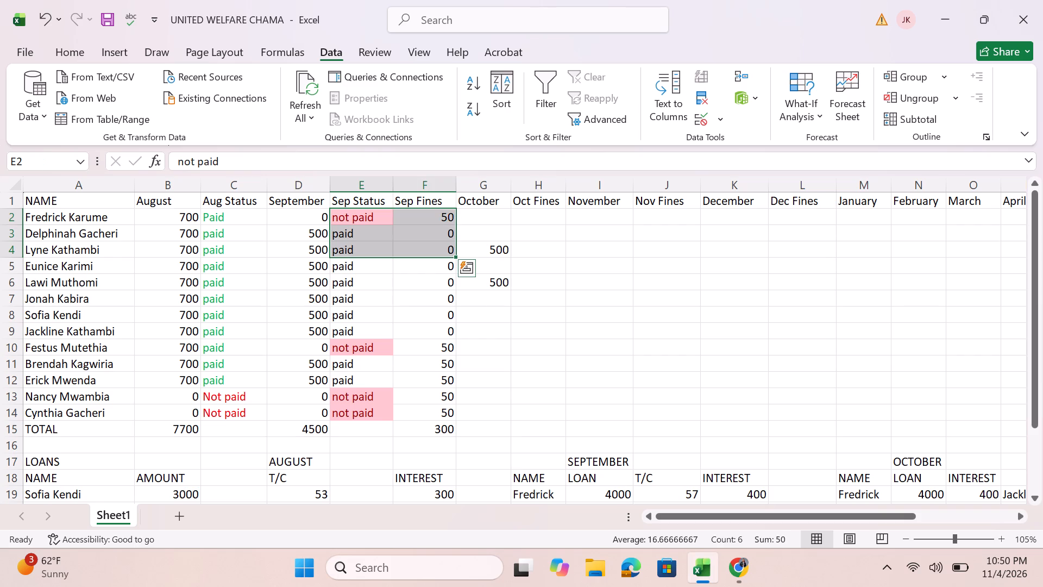
{"action": "left_click", "coordinate": [519, 249]}
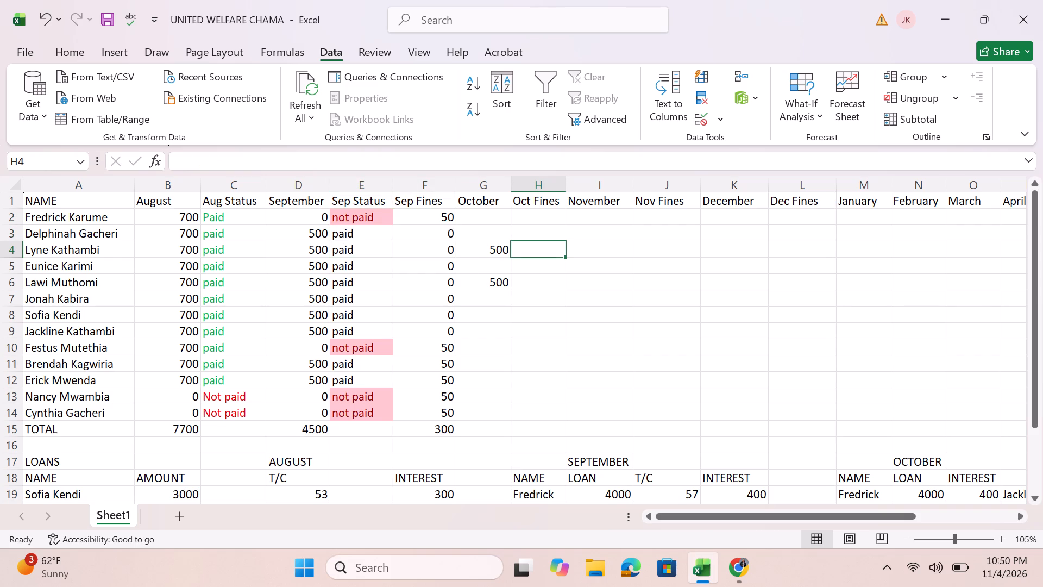
{"action": "left_click_drag", "start_coordinate": [391, 210], "coordinate": [377, 389]}
{"action": "scroll", "coordinate": [389, 240], "scroll_direction": "up", "scroll_amount": 1}
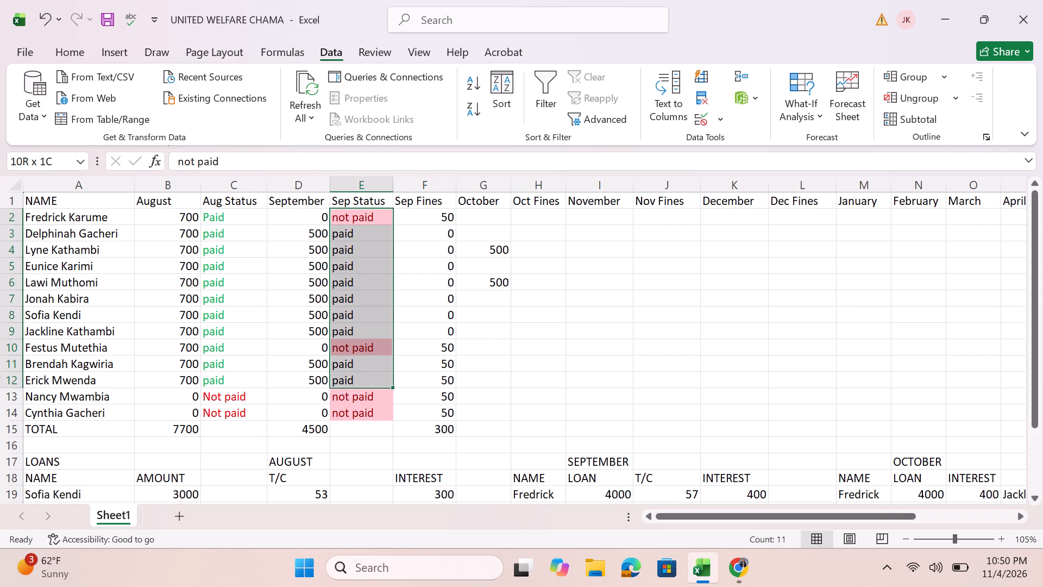
{"action": "scroll", "coordinate": [377, 389], "scroll_direction": "up", "scroll_amount": 1}
{"action": "left_click_drag", "start_coordinate": [377, 389], "coordinate": [372, 417]}
{"action": "scroll", "coordinate": [372, 417], "scroll_direction": "up", "scroll_amount": 1}
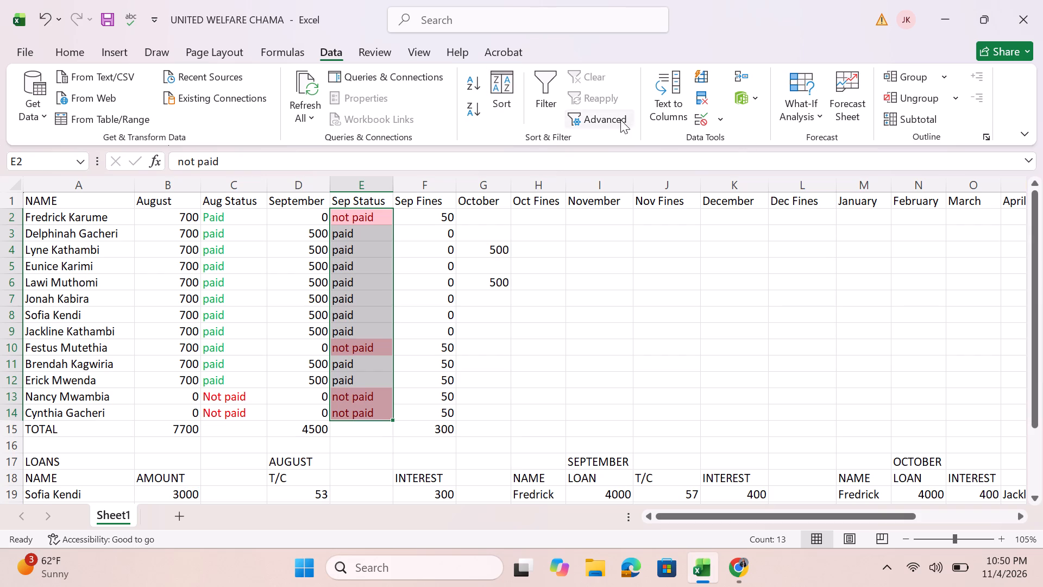
{"action": "left_click", "coordinate": [714, 124]}
{"action": "left_click", "coordinate": [727, 141]}
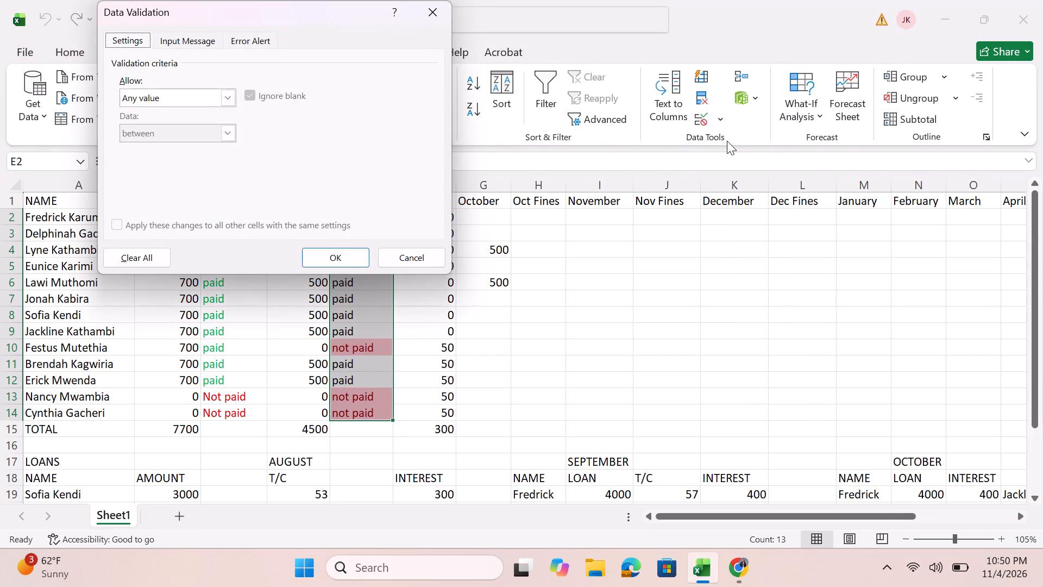
{"action": "left_click", "coordinate": [227, 104]}
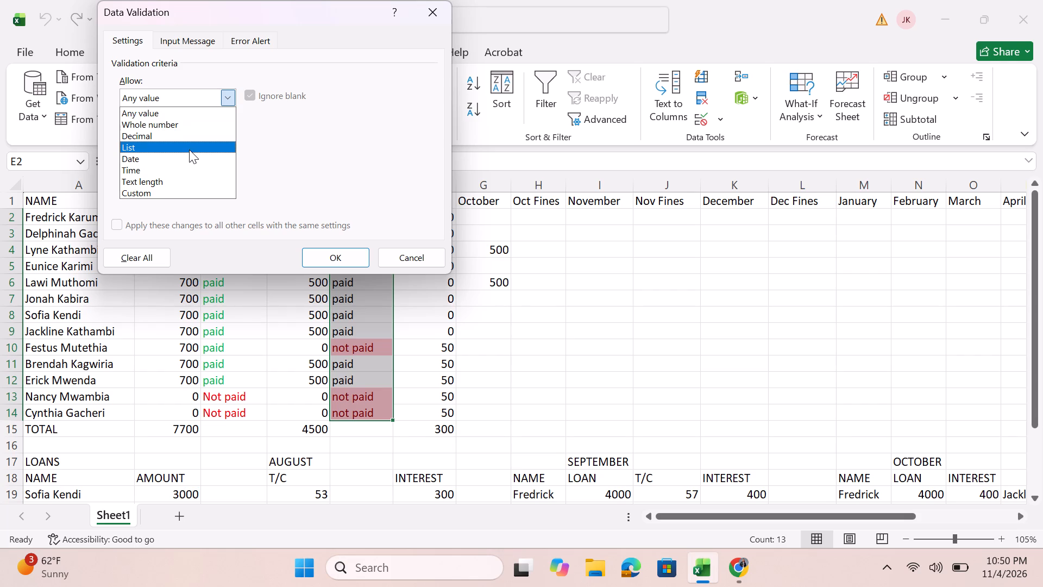
{"action": "left_click", "coordinate": [189, 149]}
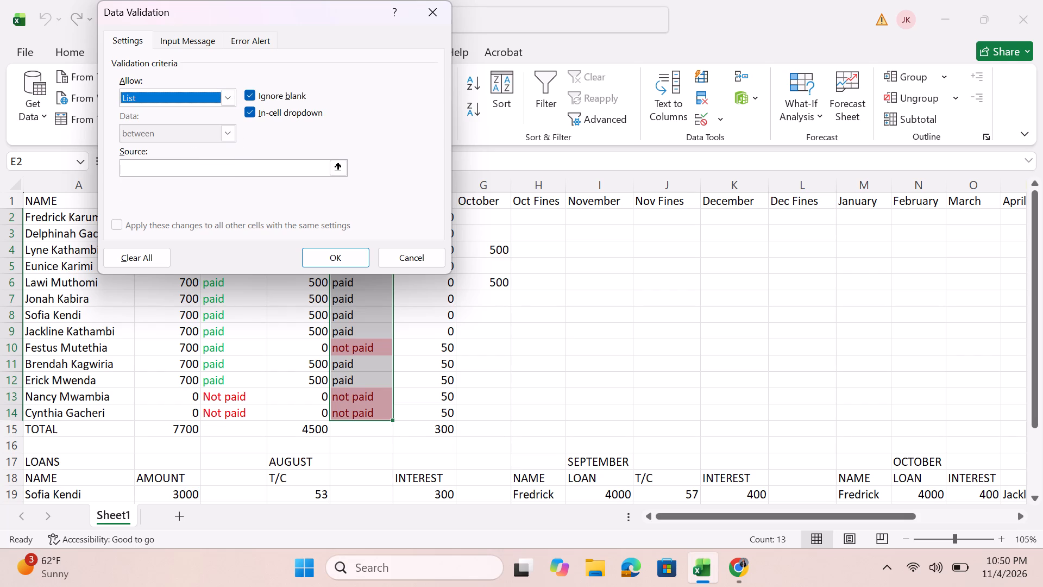
Enter Paid,Partial,Not paid as the list source and apply the validation to the Sep Status cells.
{"action": "left_click", "coordinate": [232, 163]}
{"action": "key", "text": "p"}
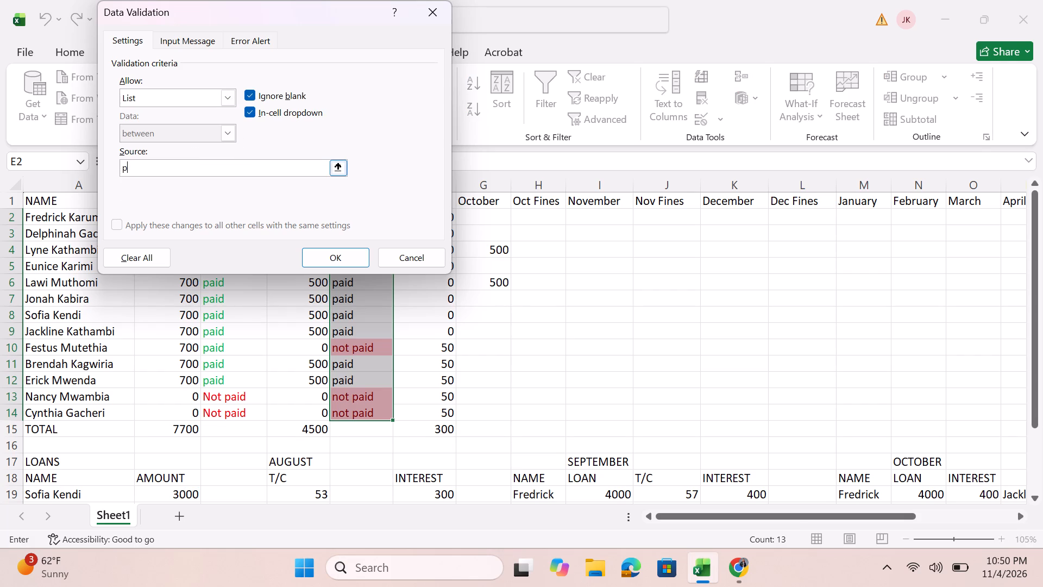
{"action": "type", "text": "aid"}
{"action": "key", "text": "comma"}
{"action": "key", "text": "a"}
{"action": "type", "text": "rtial"}
{"action": "key", "text": "period"}
{"action": "key", "text": "BackSpace"}
{"action": "key", "text": "comma"}
{"action": "key", "text": "n"}
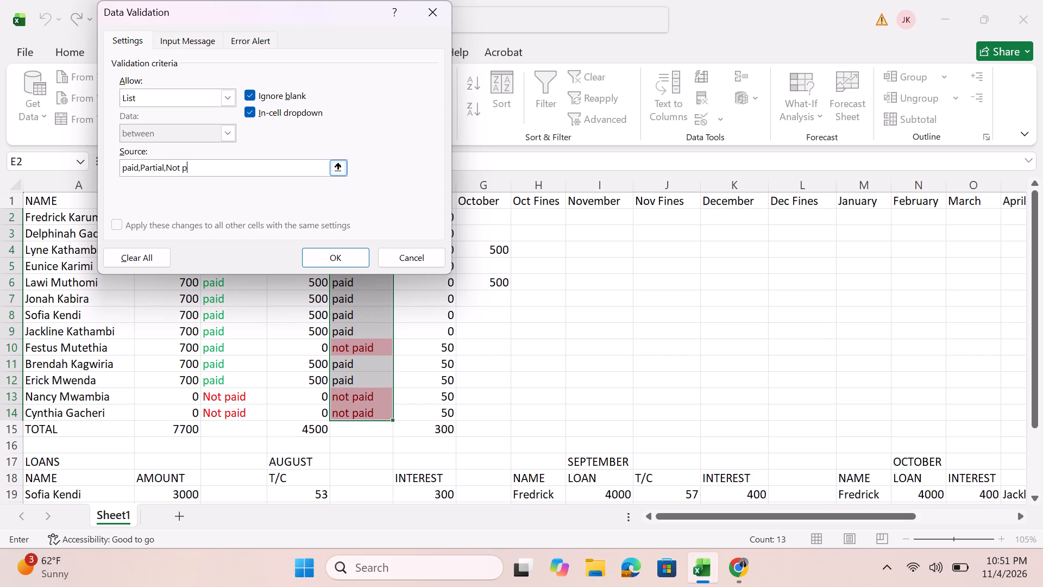
{"action": "key", "text": "d"}
{"action": "left_click", "coordinate": [125, 167]}
{"action": "key", "text": "BackSpace"}
{"action": "key", "text": "p"}
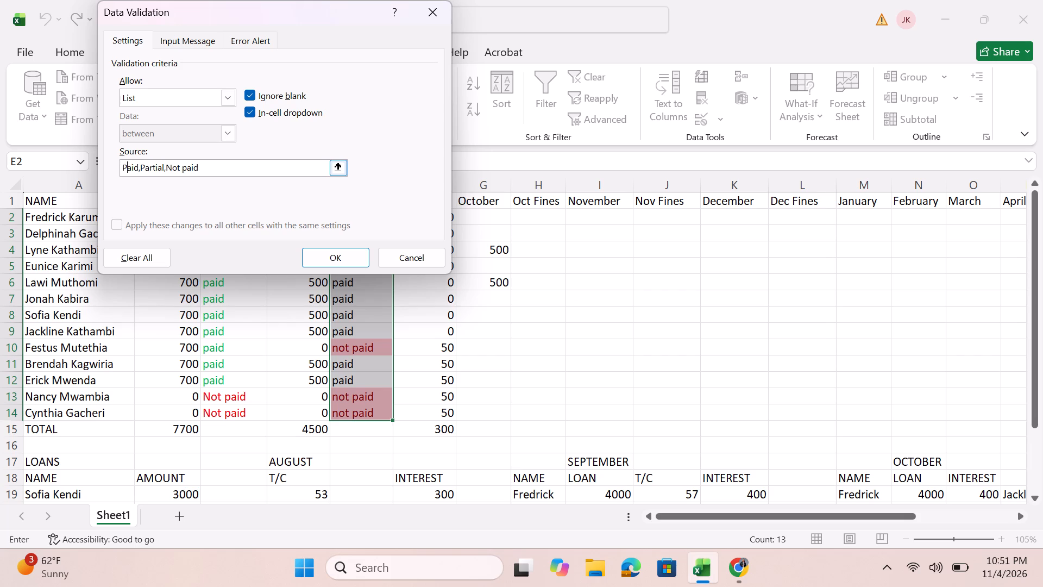
{"action": "left_click", "coordinate": [343, 252]}
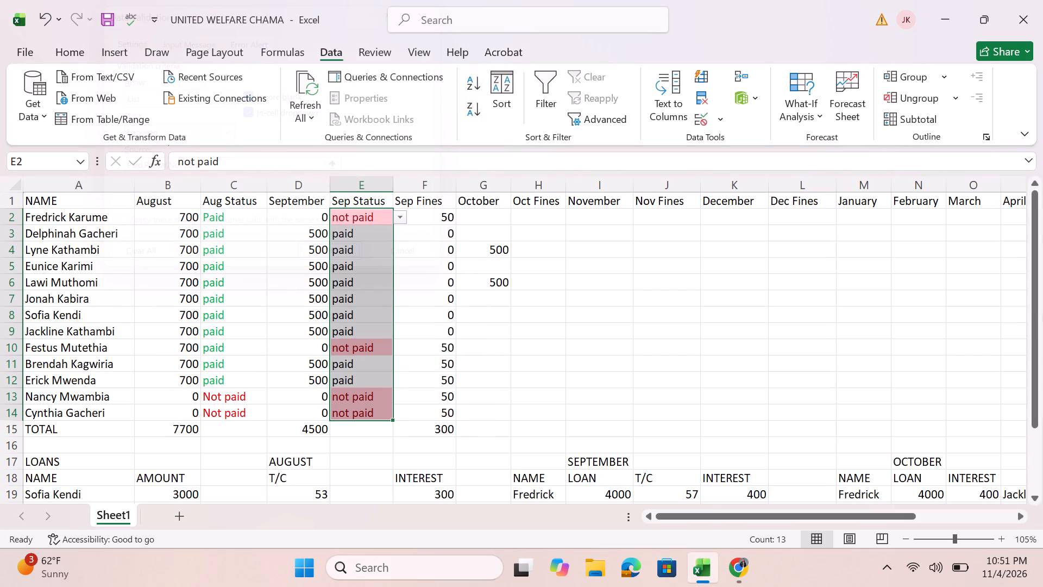
Test the new dropdown in E2 by choosing Paid, and finish with the status set to Not paid.
{"action": "left_click", "coordinate": [404, 218]}
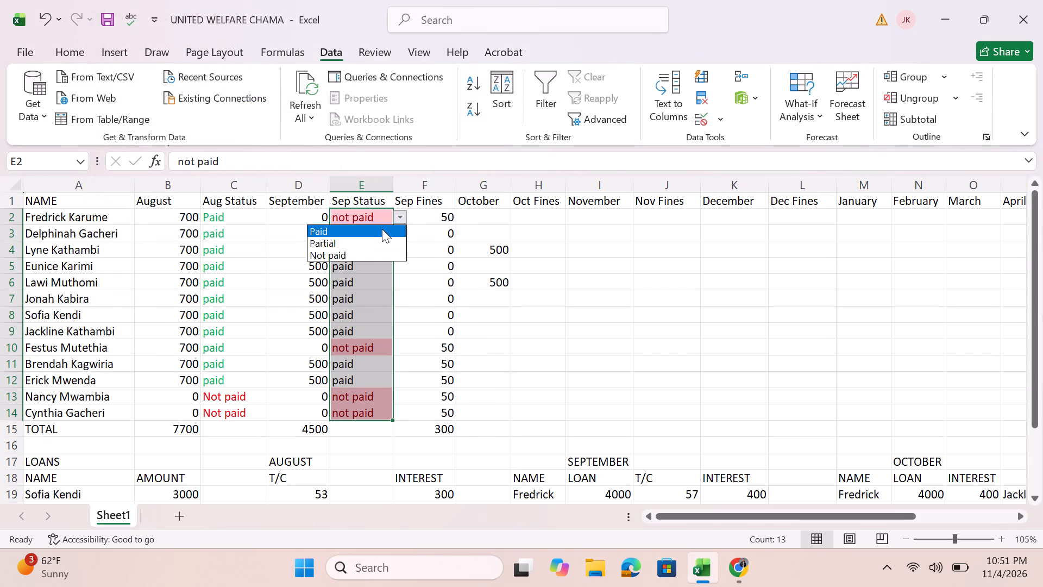
{"action": "left_click", "coordinate": [382, 229]}
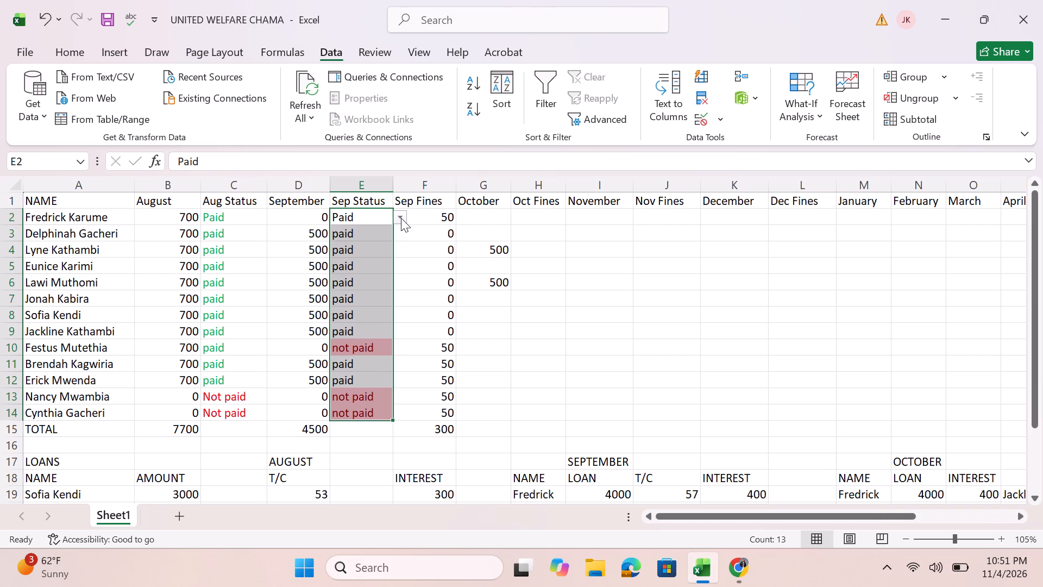
{"action": "left_click", "coordinate": [401, 217]}
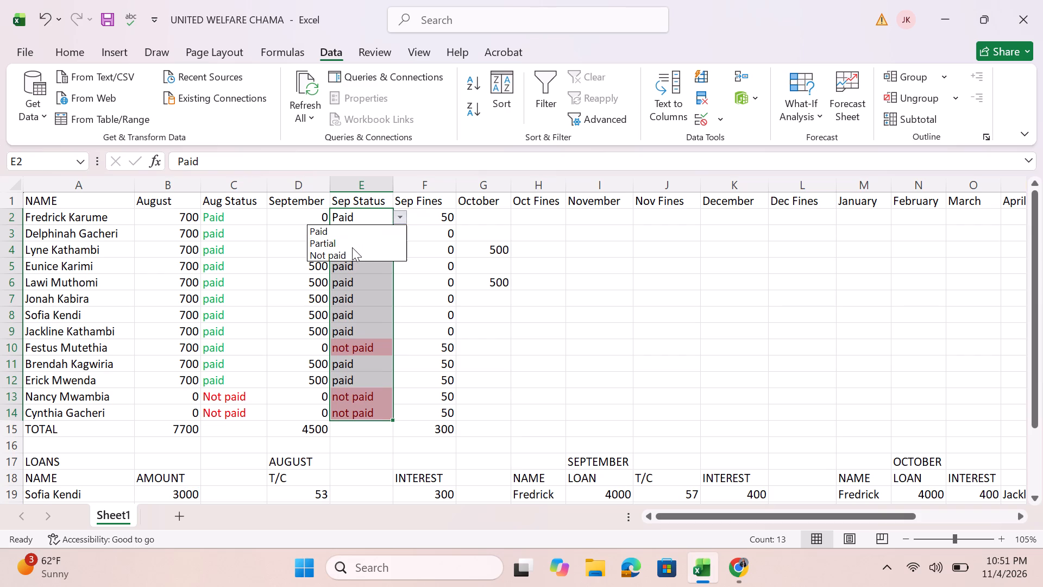
{"action": "left_click", "coordinate": [350, 256]}
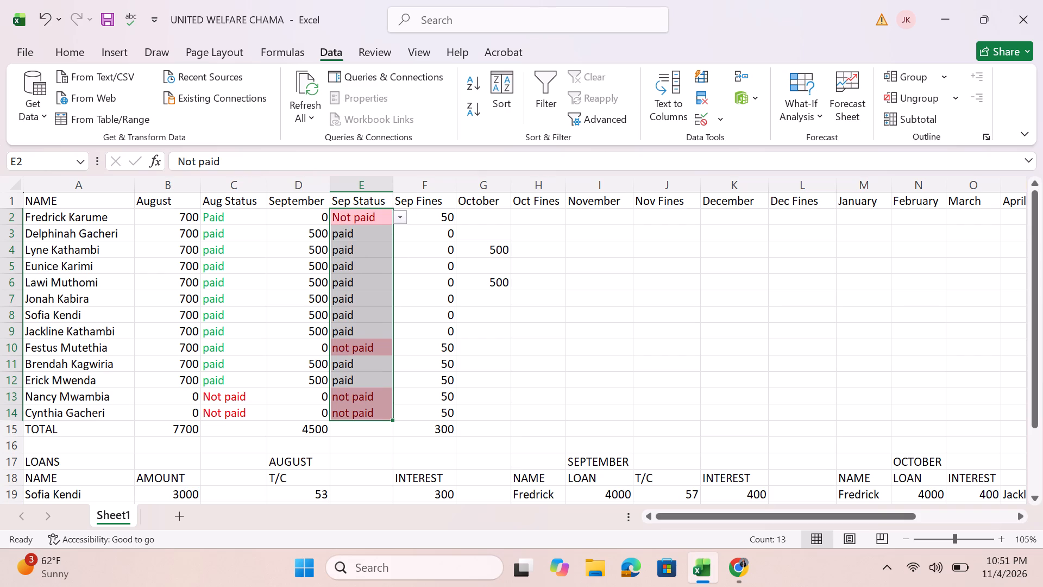
Test the dropdown in E3 by choosing Paid and Partial, and finish with the status set to Paid.
{"action": "left_click", "coordinate": [391, 236]}
{"action": "left_click", "coordinate": [416, 241]}
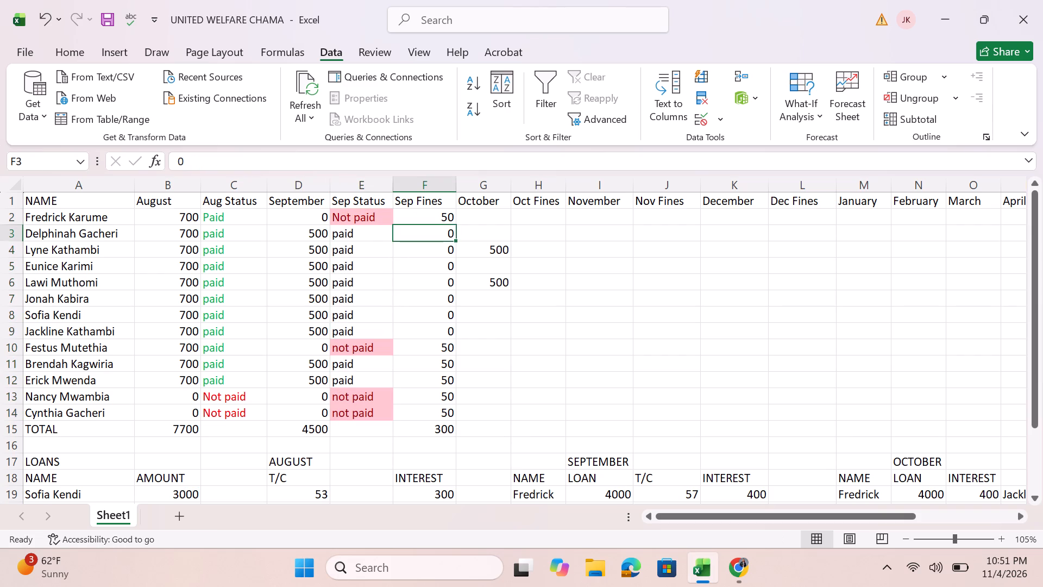
{"action": "left_click", "coordinate": [386, 238]}
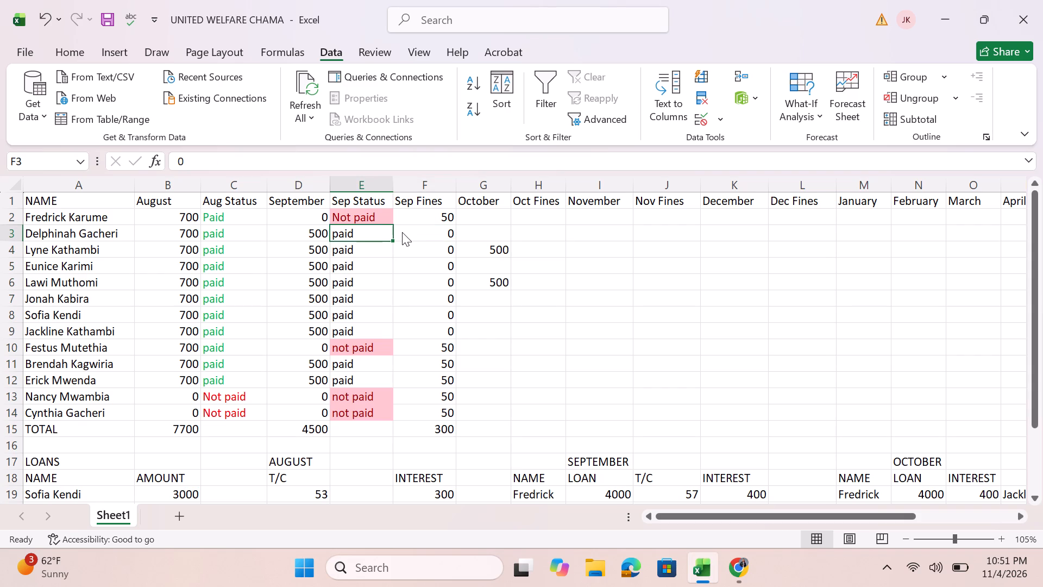
{"action": "left_click", "coordinate": [402, 232]}
{"action": "left_click", "coordinate": [380, 243]}
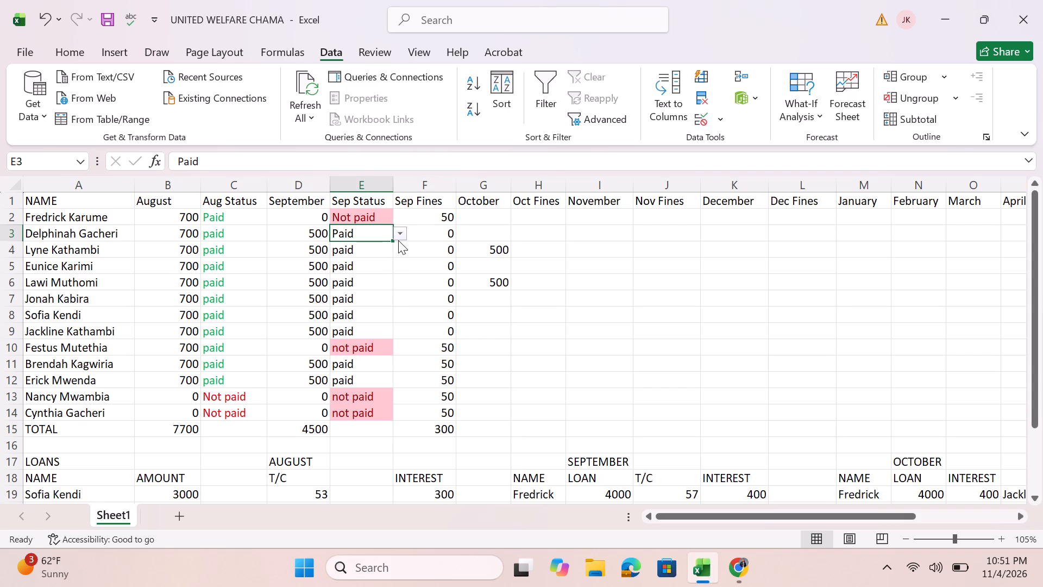
{"action": "left_click", "coordinate": [398, 237]}
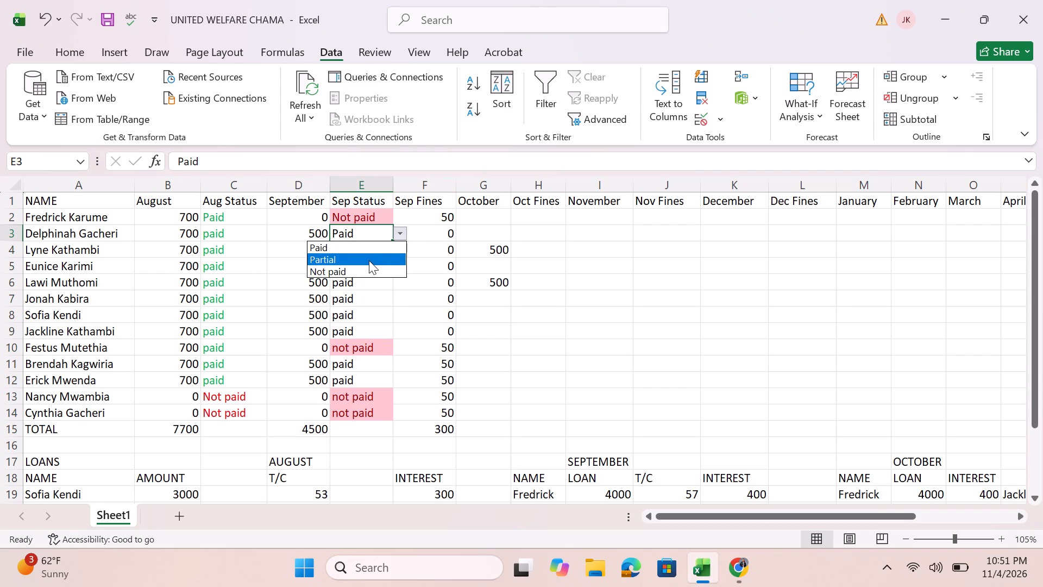
{"action": "left_click", "coordinate": [368, 260]}
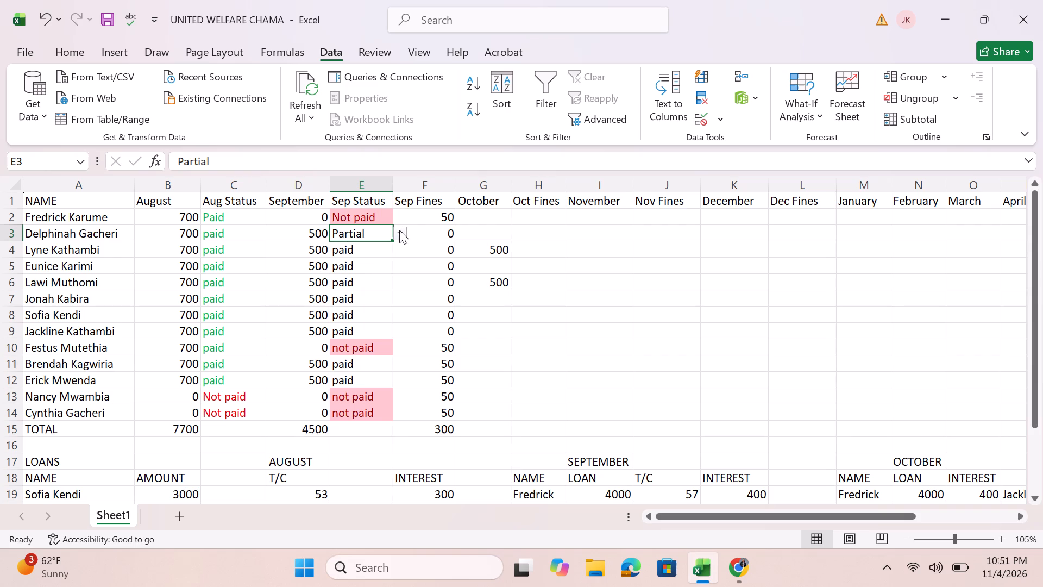
{"action": "left_click", "coordinate": [399, 230]}
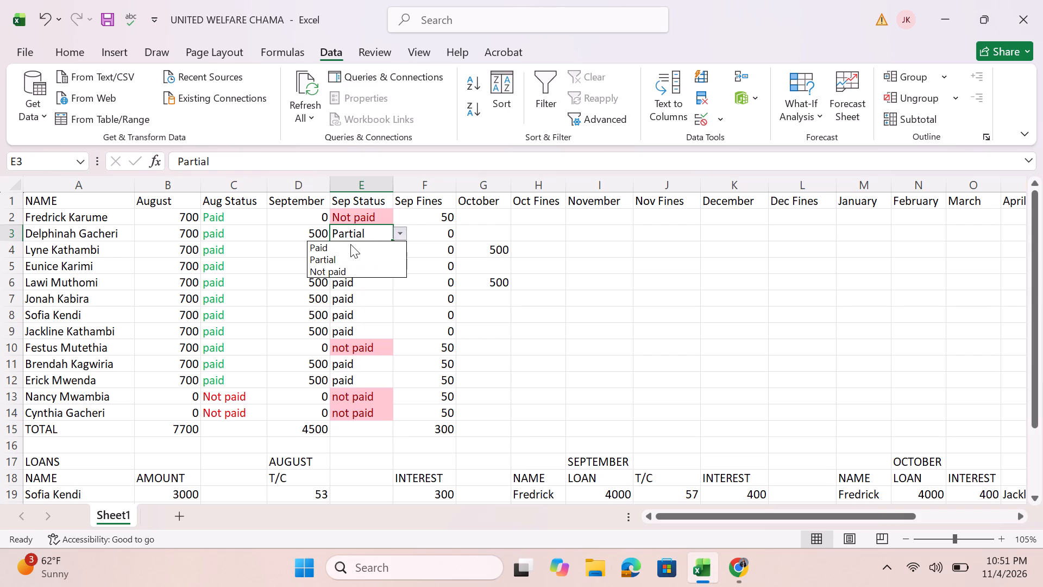
{"action": "left_click", "coordinate": [350, 244]}
{"action": "left_click", "coordinate": [385, 272]}
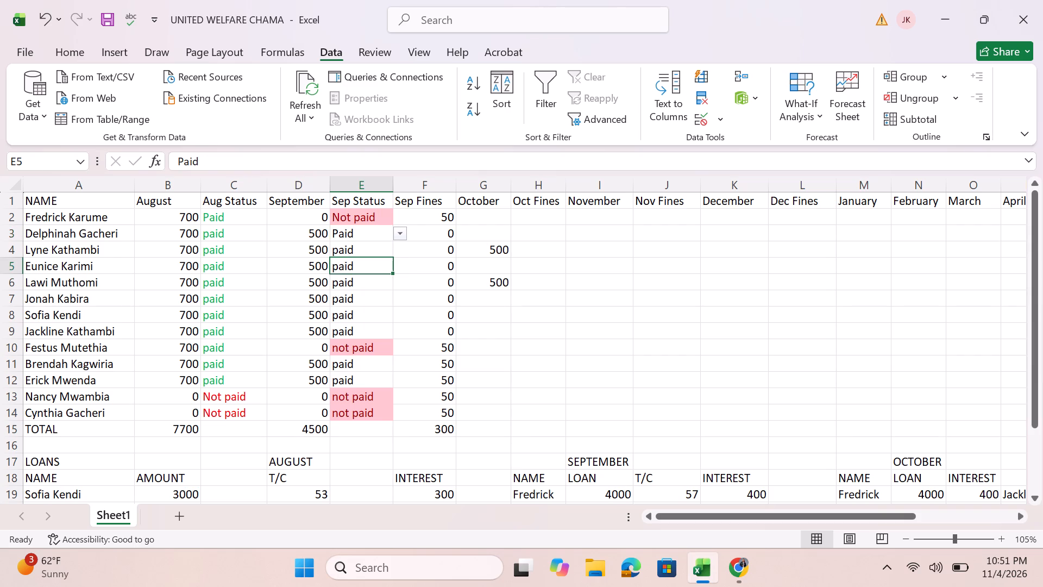
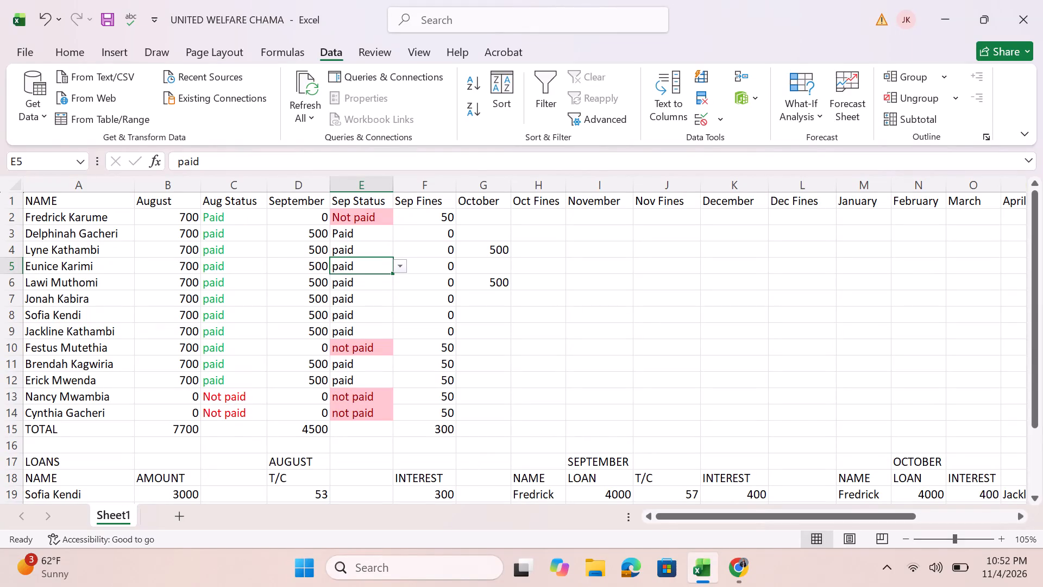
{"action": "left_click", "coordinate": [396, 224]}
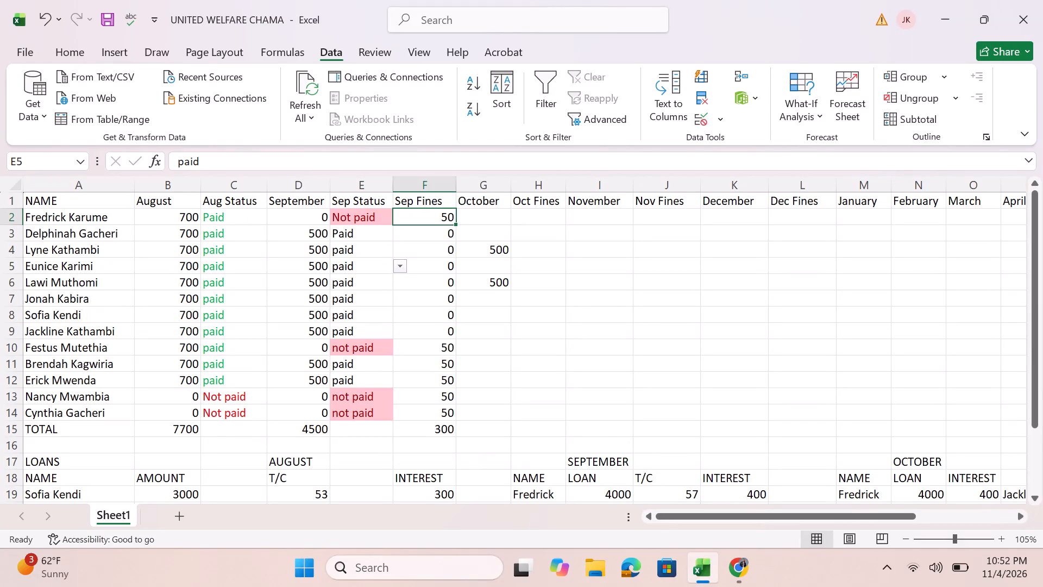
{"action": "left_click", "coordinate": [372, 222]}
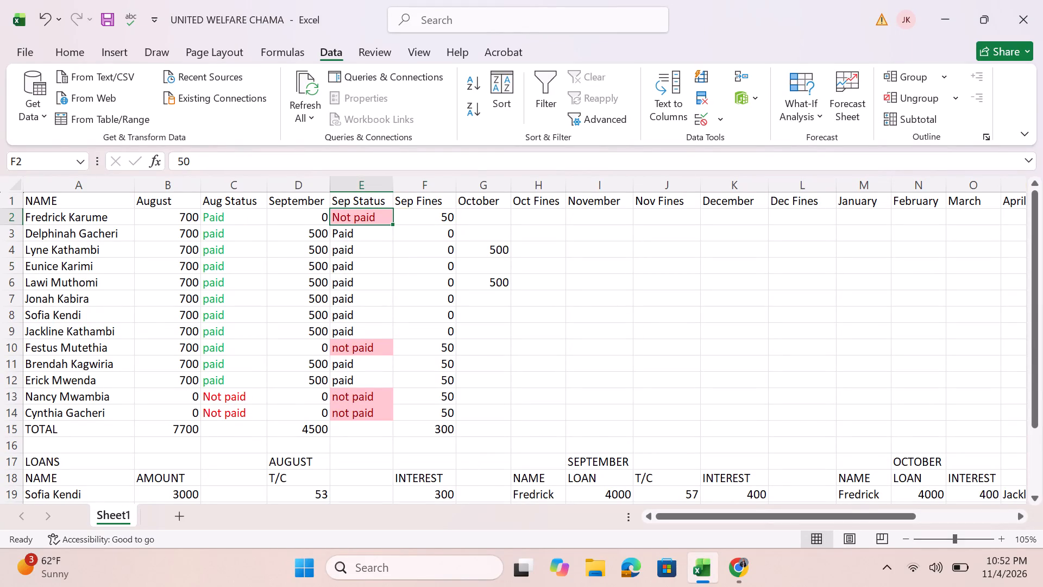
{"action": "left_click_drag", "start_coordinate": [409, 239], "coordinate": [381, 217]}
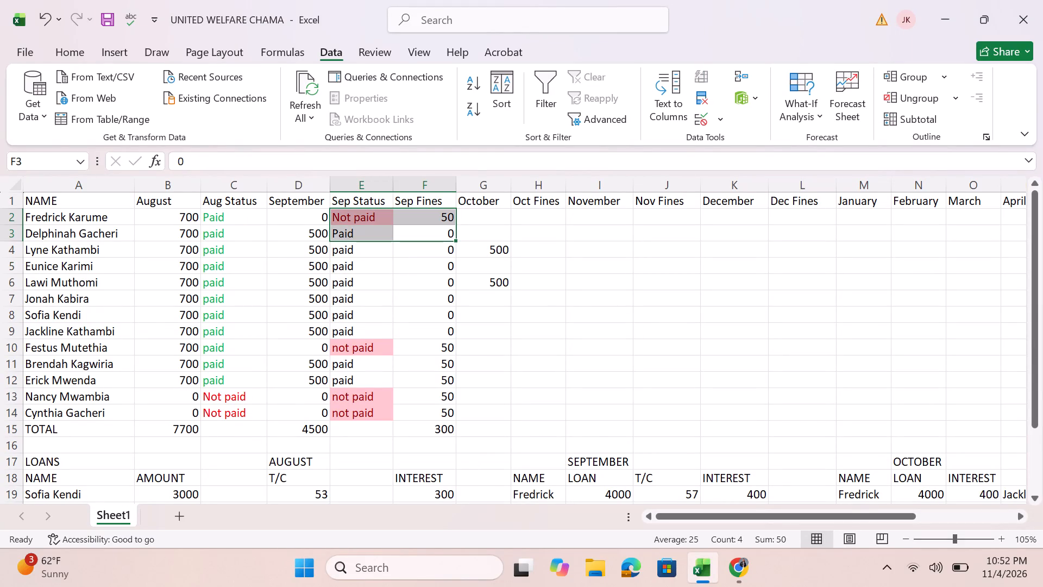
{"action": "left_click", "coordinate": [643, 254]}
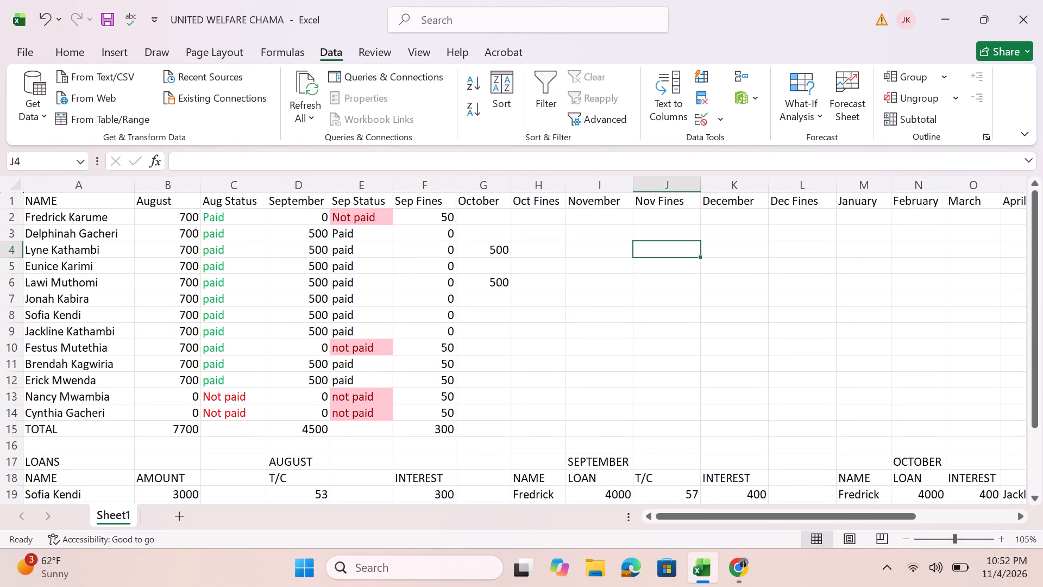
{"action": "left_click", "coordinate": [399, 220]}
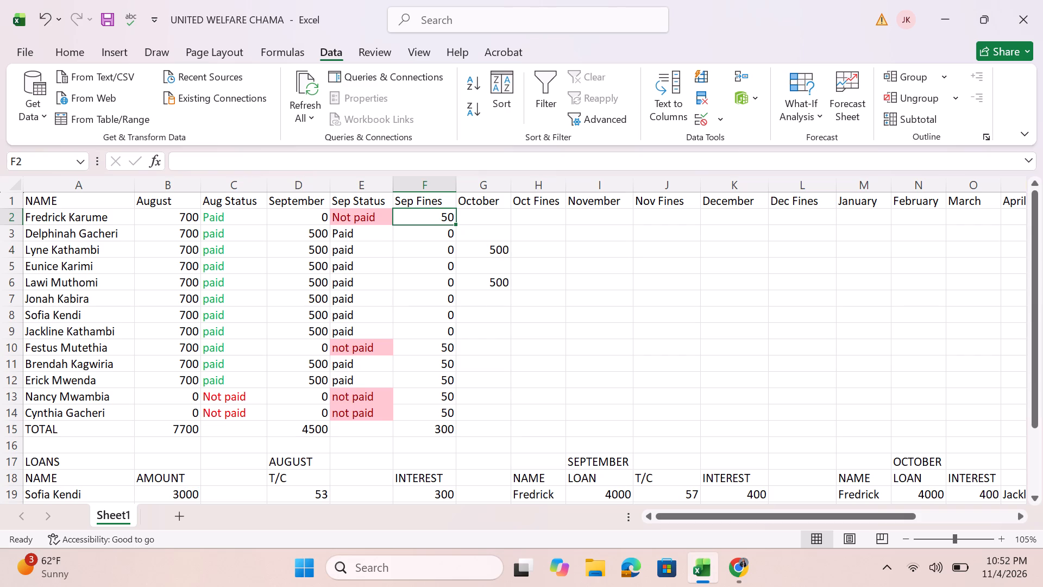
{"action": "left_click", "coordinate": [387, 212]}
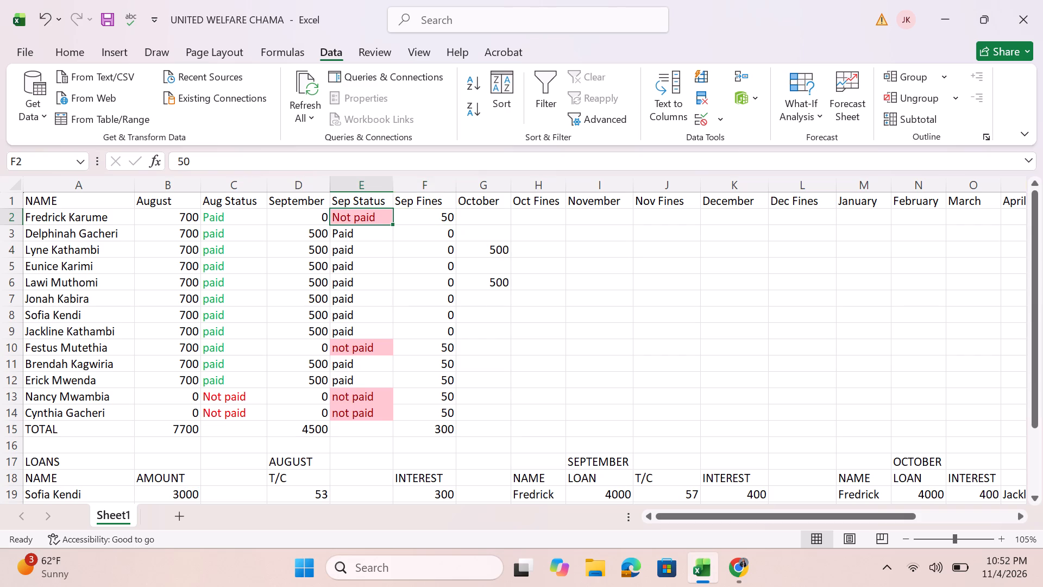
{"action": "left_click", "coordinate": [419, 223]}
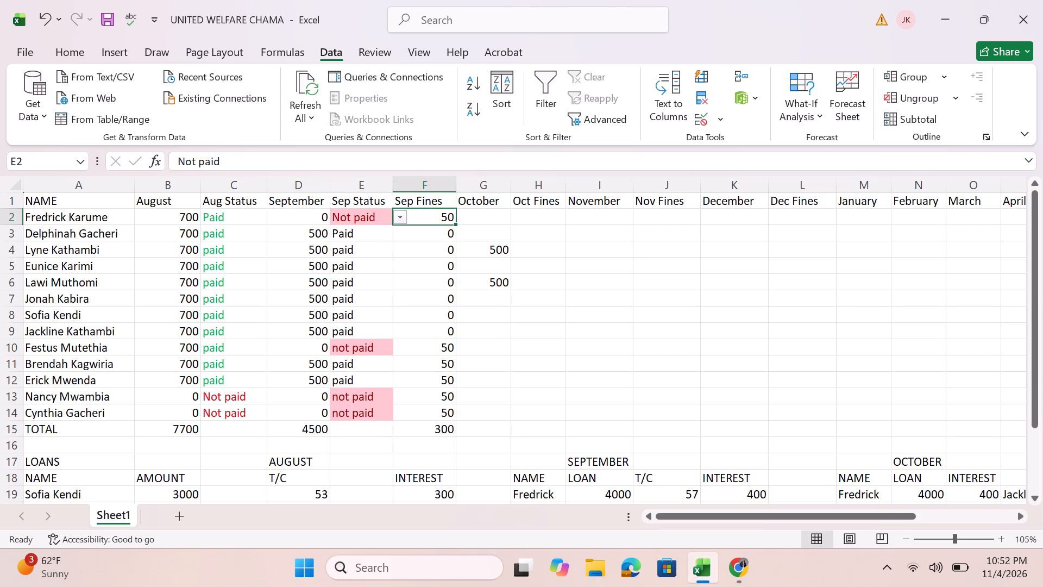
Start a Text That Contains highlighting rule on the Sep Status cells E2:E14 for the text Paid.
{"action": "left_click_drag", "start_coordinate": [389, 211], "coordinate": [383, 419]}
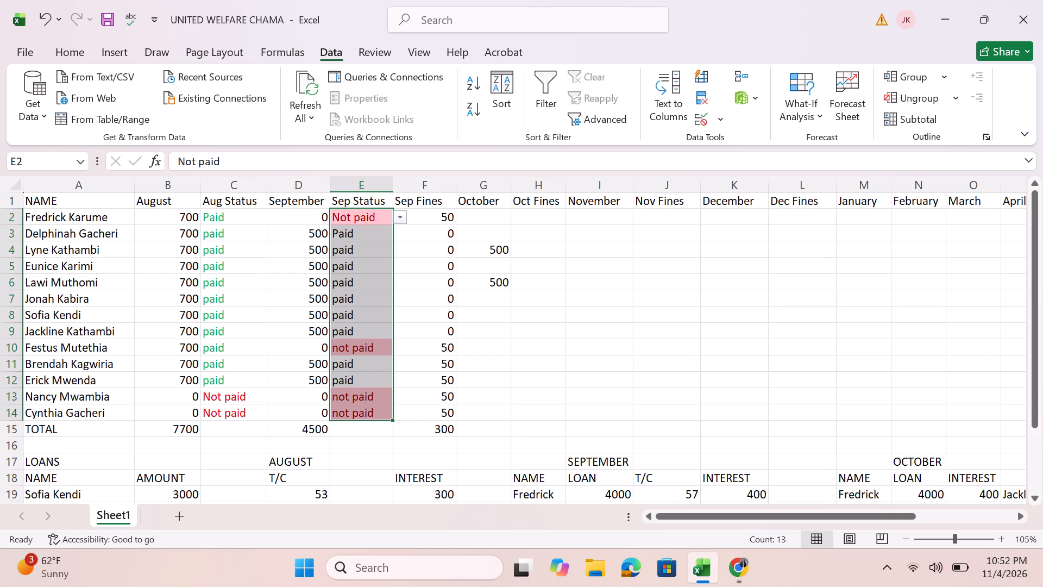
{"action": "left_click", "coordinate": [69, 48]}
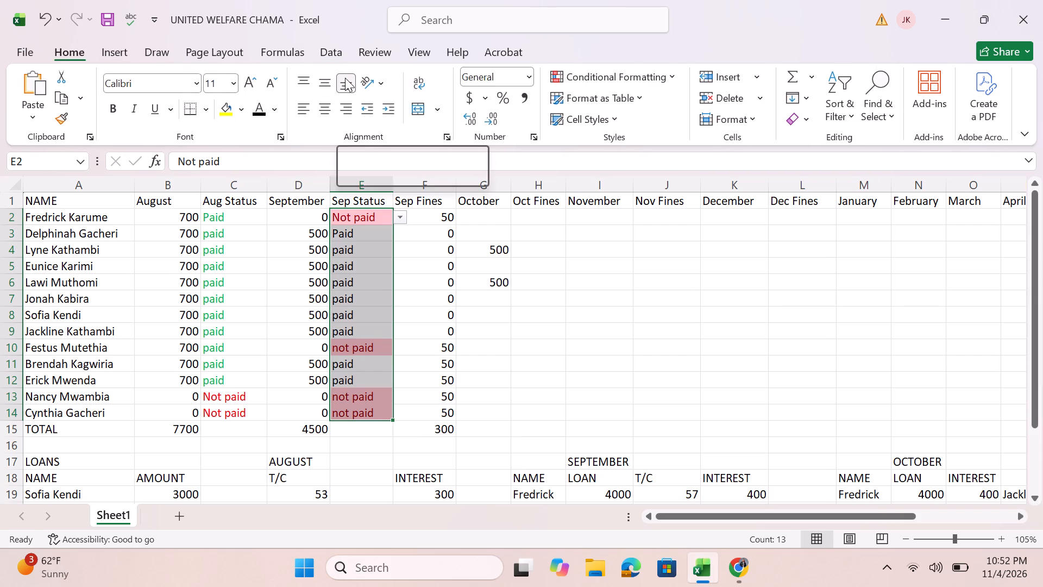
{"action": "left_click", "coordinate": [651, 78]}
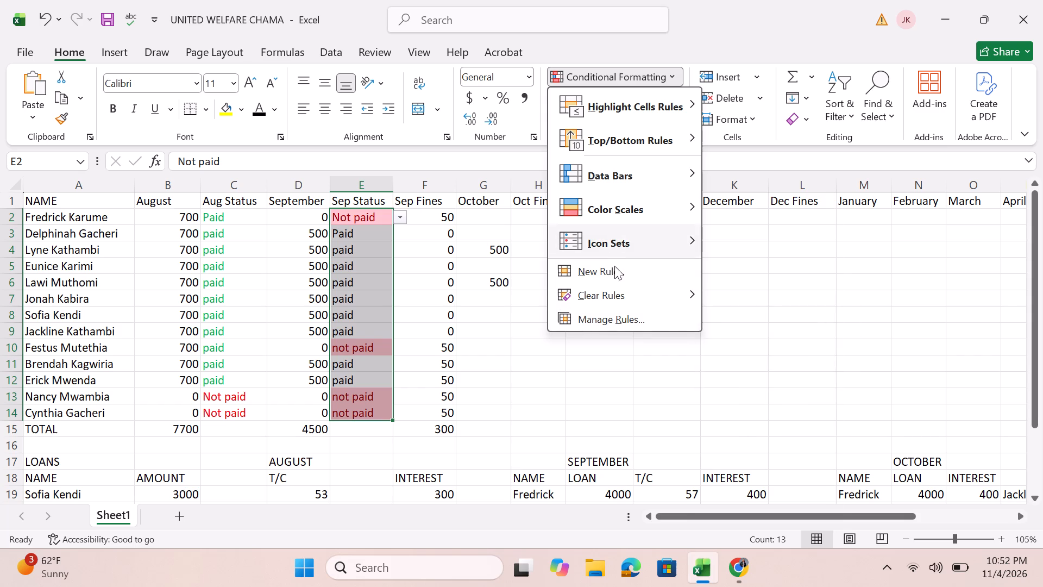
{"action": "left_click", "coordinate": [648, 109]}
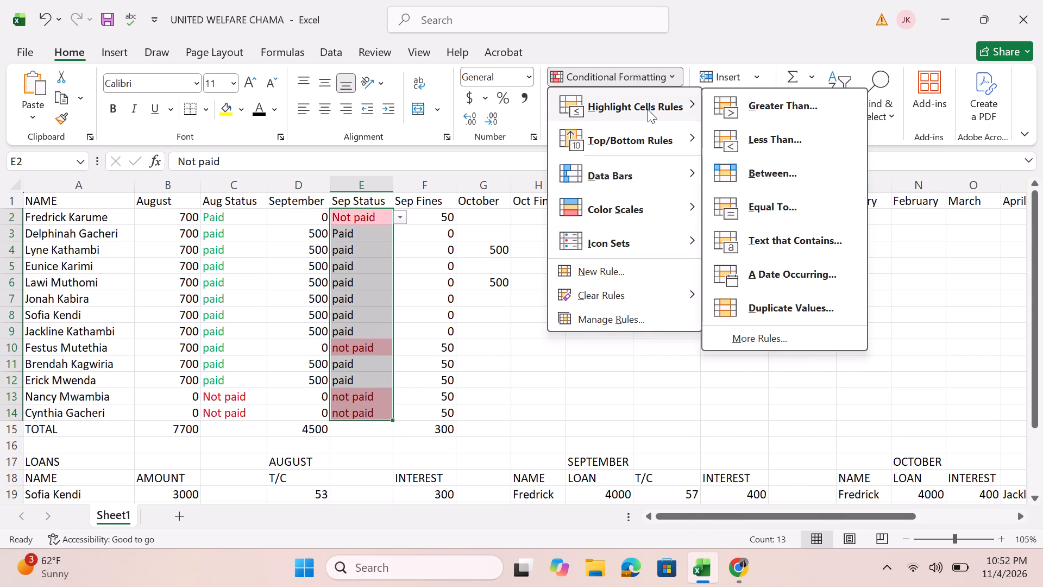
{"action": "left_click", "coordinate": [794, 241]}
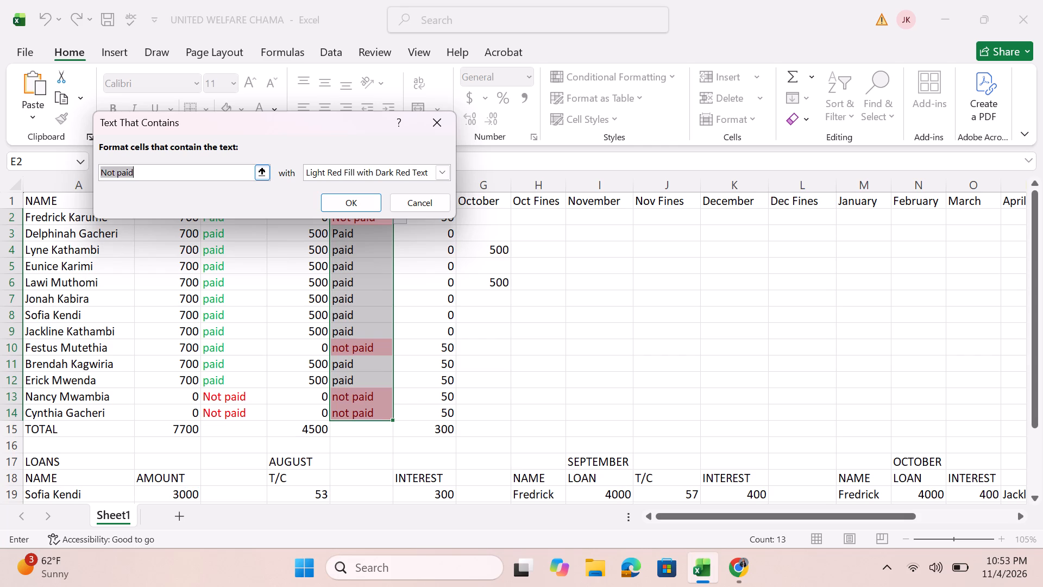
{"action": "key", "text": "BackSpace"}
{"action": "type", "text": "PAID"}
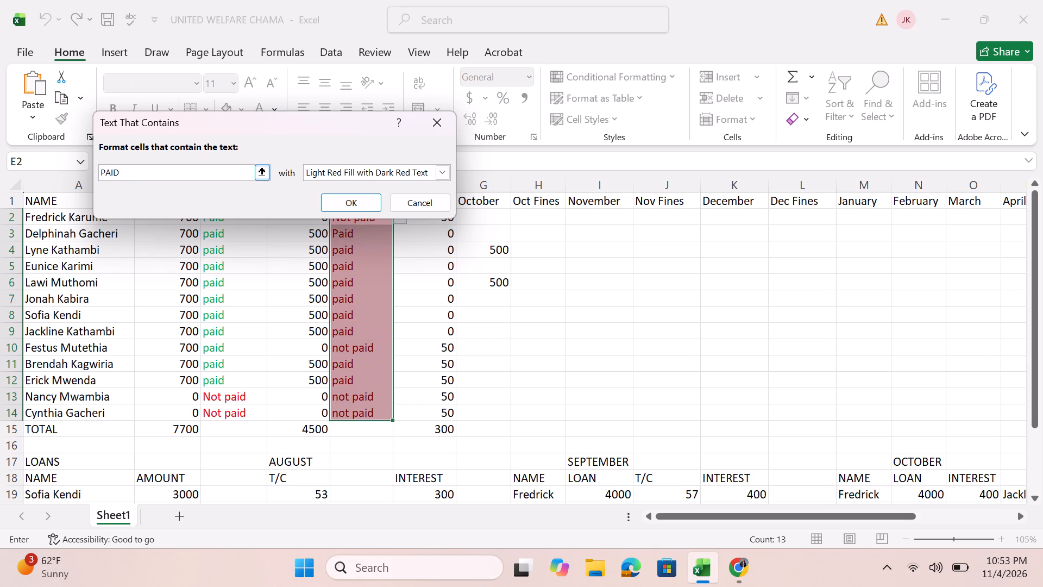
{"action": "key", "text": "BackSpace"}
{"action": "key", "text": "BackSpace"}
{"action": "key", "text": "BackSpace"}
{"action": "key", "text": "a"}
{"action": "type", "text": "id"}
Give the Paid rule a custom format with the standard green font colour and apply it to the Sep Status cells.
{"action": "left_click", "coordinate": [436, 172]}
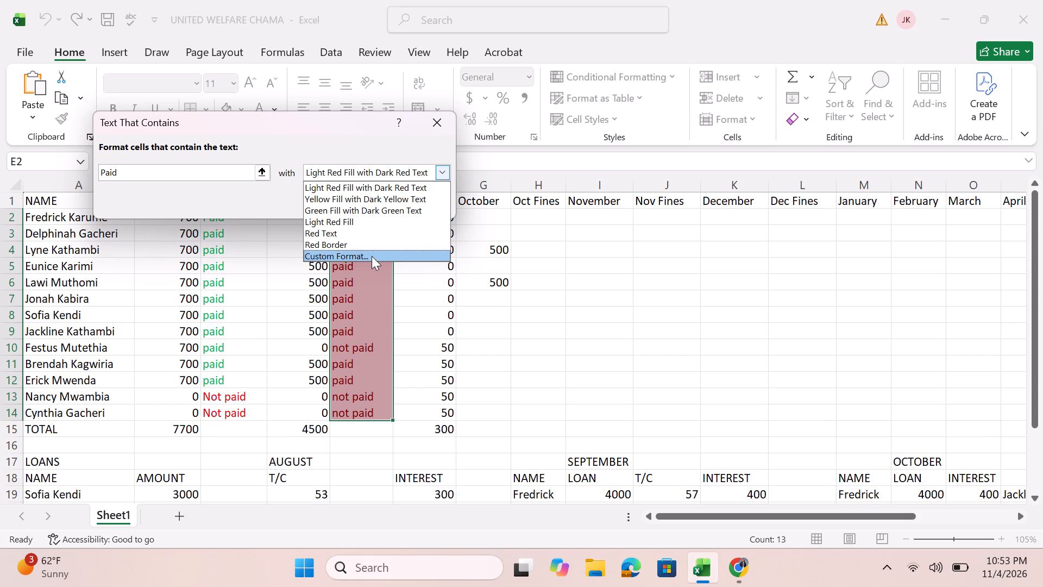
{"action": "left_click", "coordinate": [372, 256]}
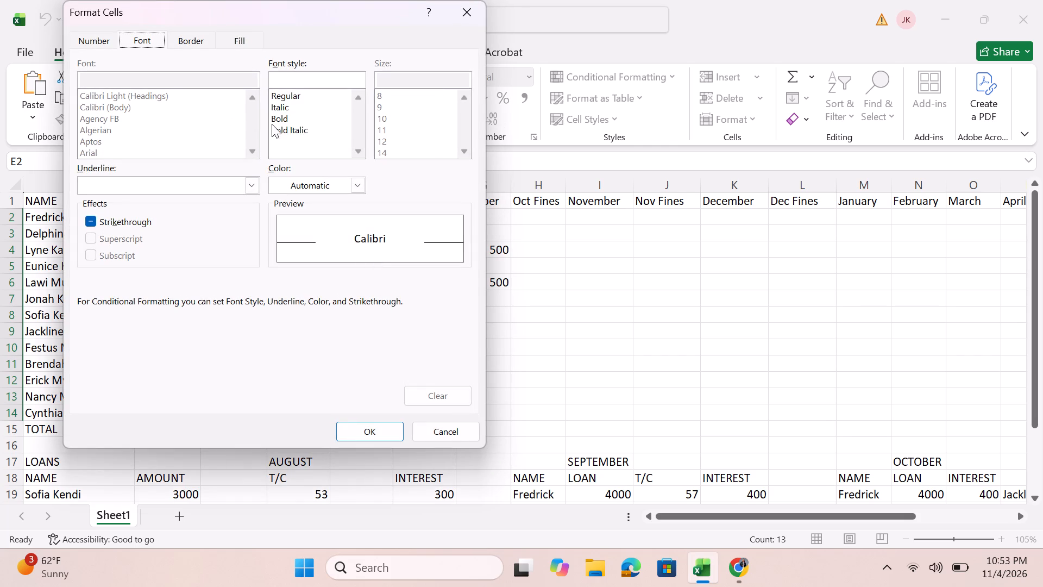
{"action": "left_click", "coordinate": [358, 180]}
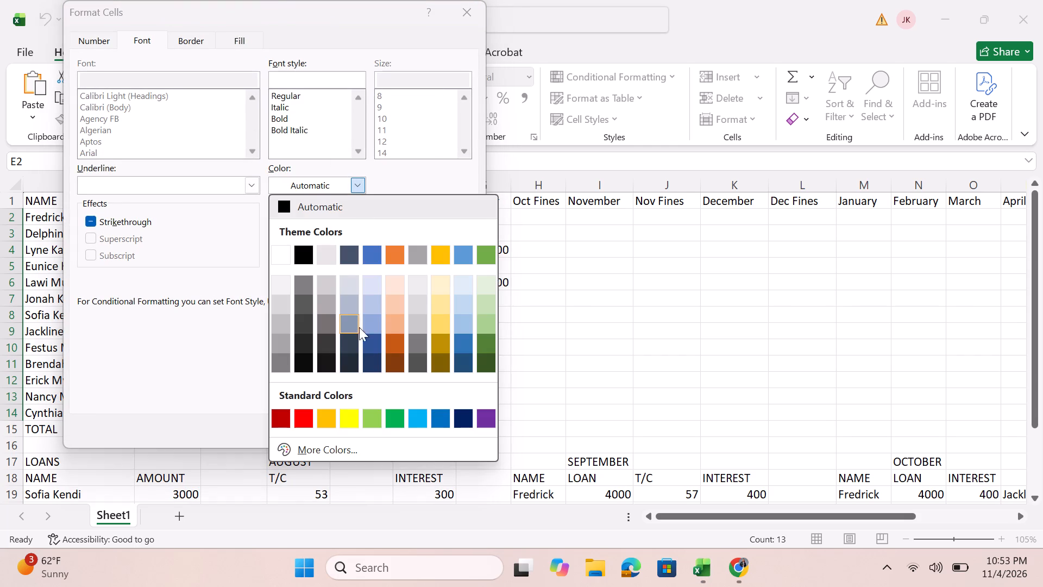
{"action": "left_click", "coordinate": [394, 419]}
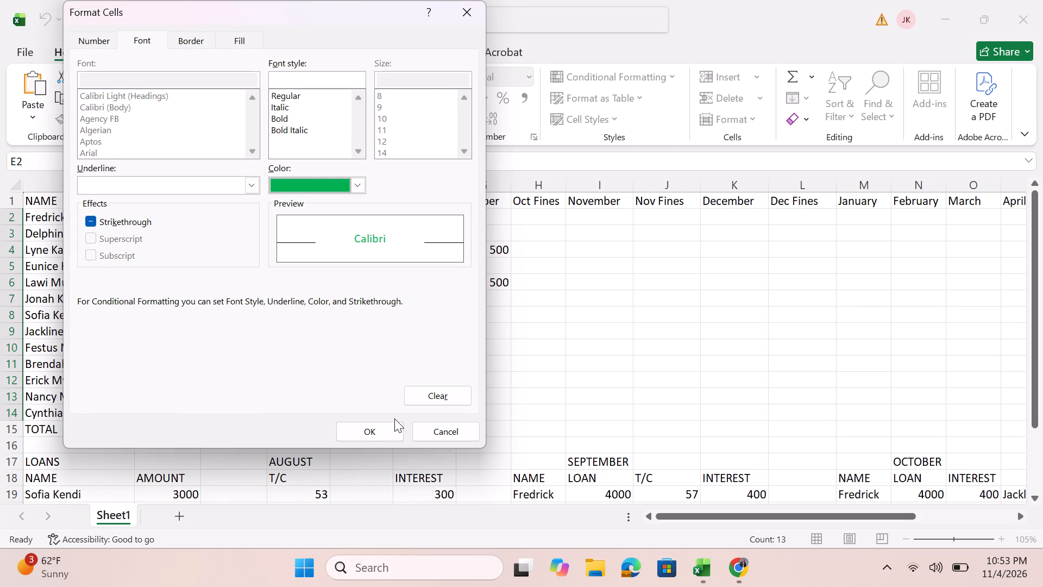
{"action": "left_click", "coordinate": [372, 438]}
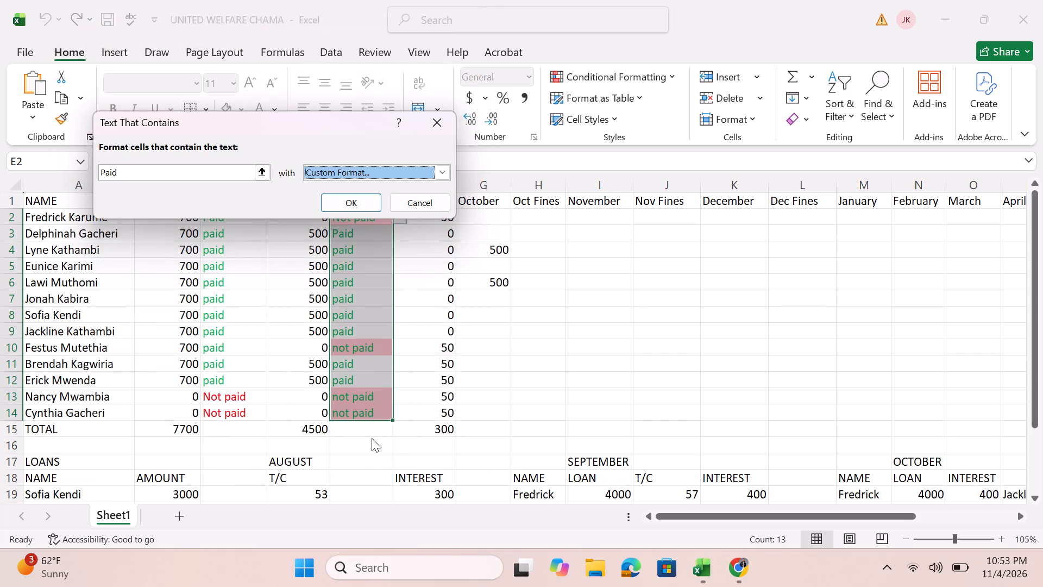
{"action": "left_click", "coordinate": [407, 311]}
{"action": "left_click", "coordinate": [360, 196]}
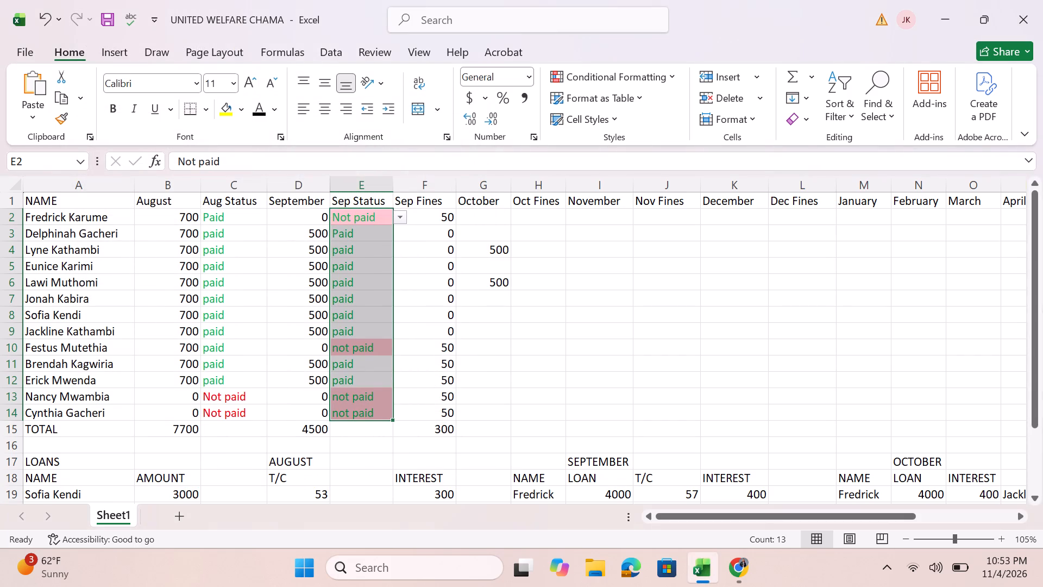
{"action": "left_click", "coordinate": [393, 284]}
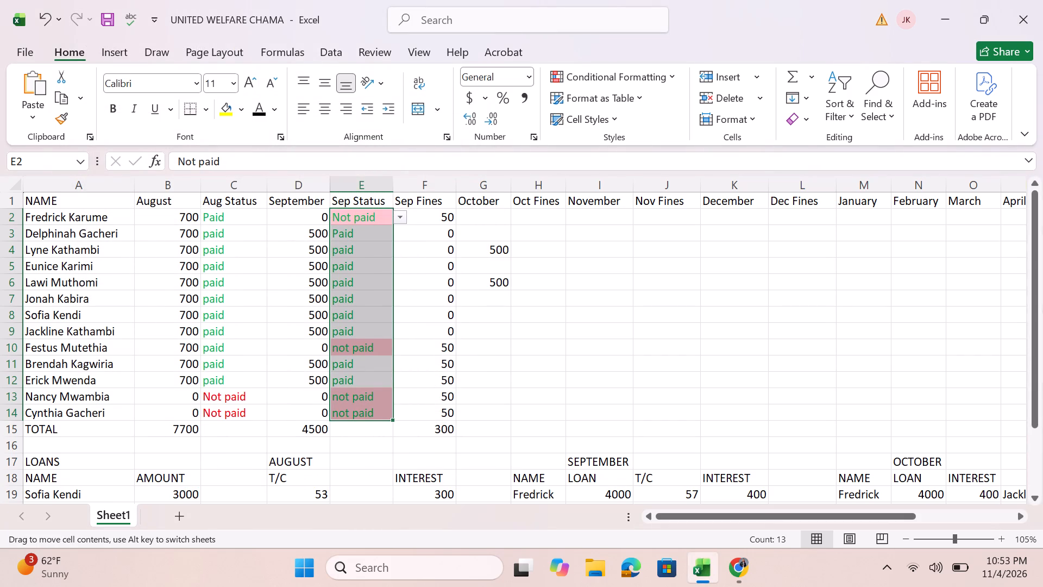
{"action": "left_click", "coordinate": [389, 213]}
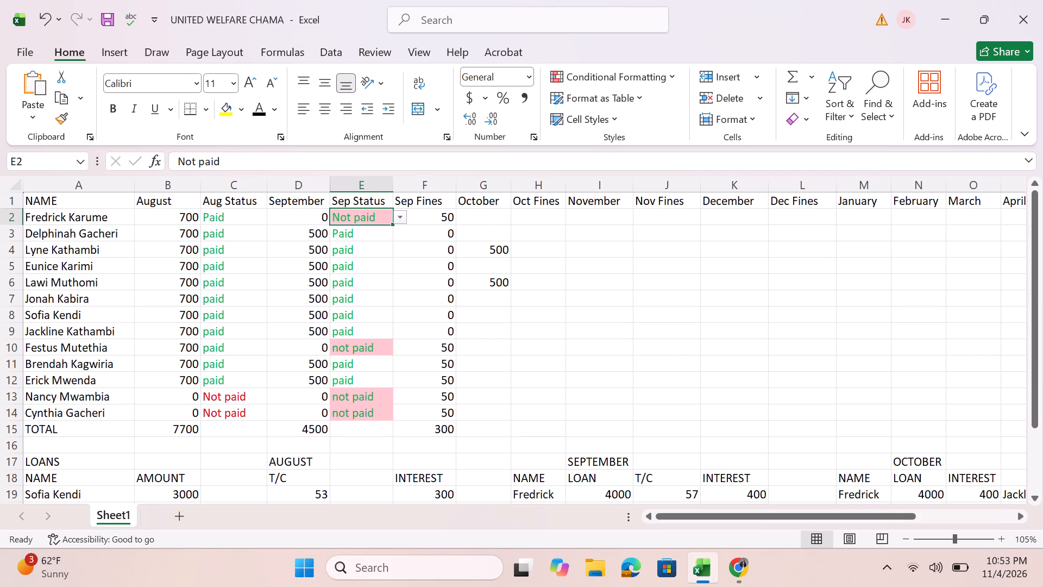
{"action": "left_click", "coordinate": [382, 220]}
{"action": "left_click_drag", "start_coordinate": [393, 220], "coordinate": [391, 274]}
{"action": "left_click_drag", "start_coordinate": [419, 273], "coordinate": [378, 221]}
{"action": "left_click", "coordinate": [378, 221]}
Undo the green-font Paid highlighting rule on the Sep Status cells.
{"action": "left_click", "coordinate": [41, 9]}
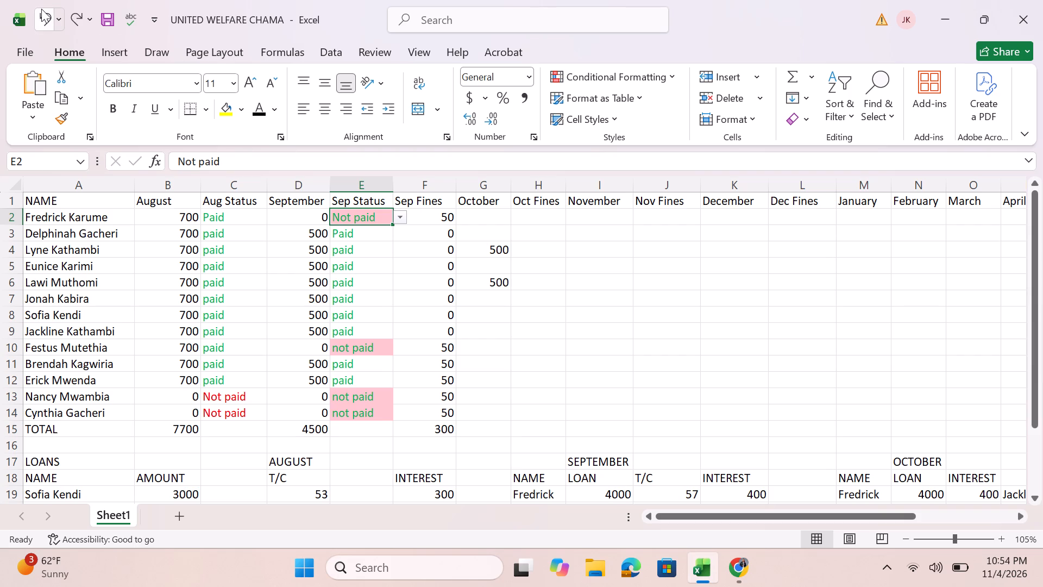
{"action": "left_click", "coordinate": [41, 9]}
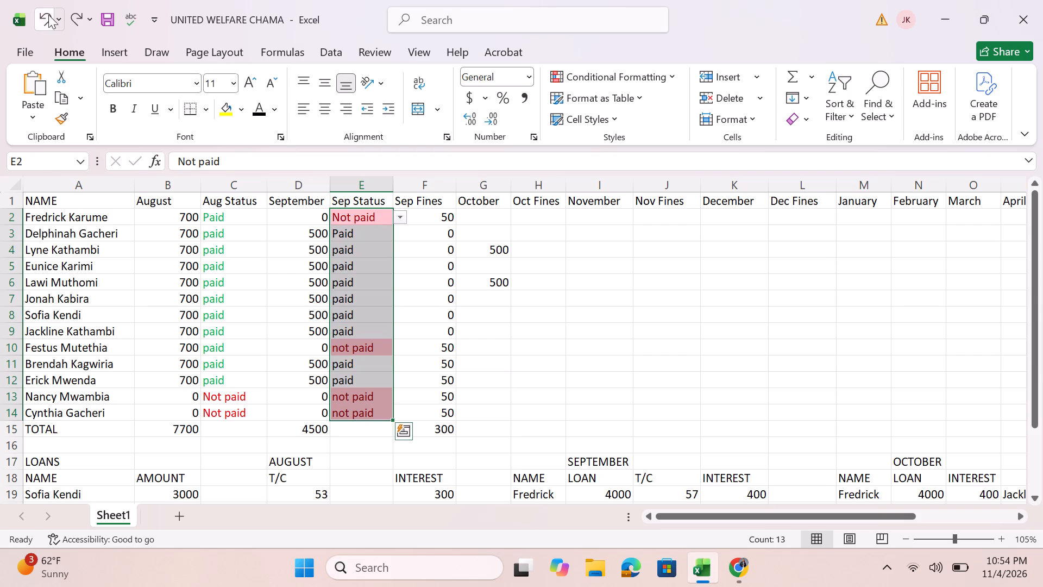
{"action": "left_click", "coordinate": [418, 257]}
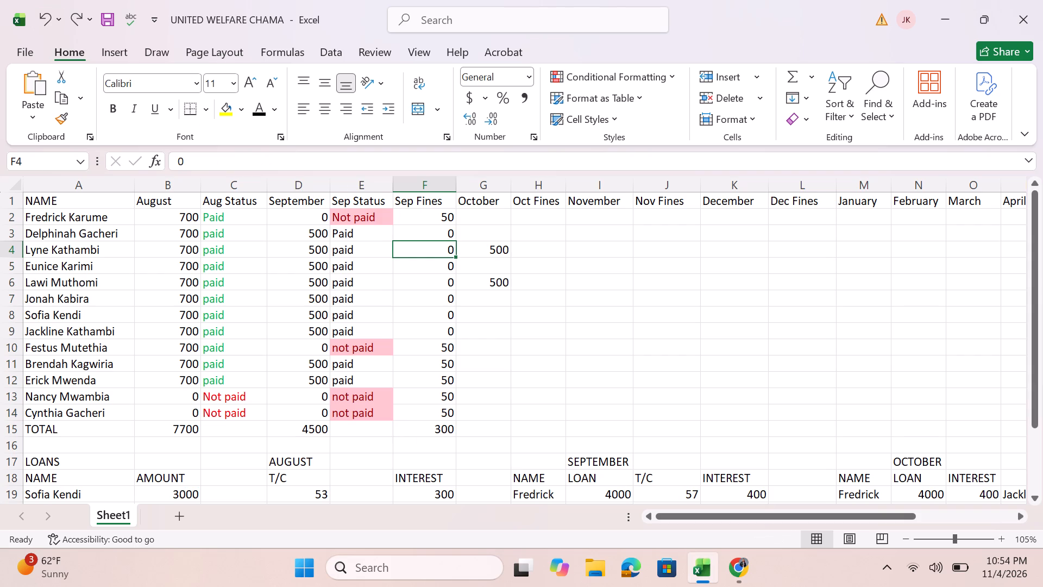
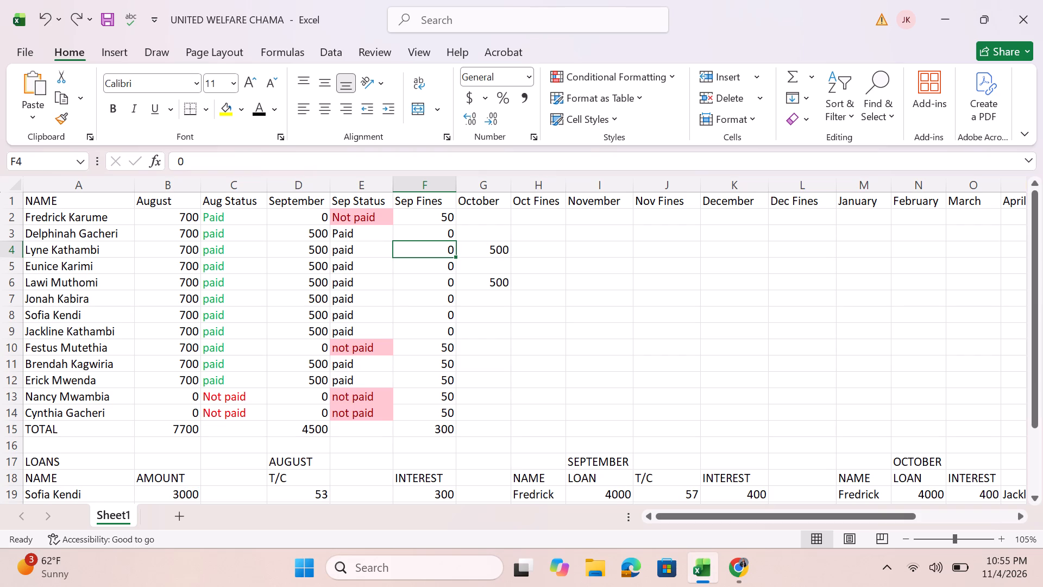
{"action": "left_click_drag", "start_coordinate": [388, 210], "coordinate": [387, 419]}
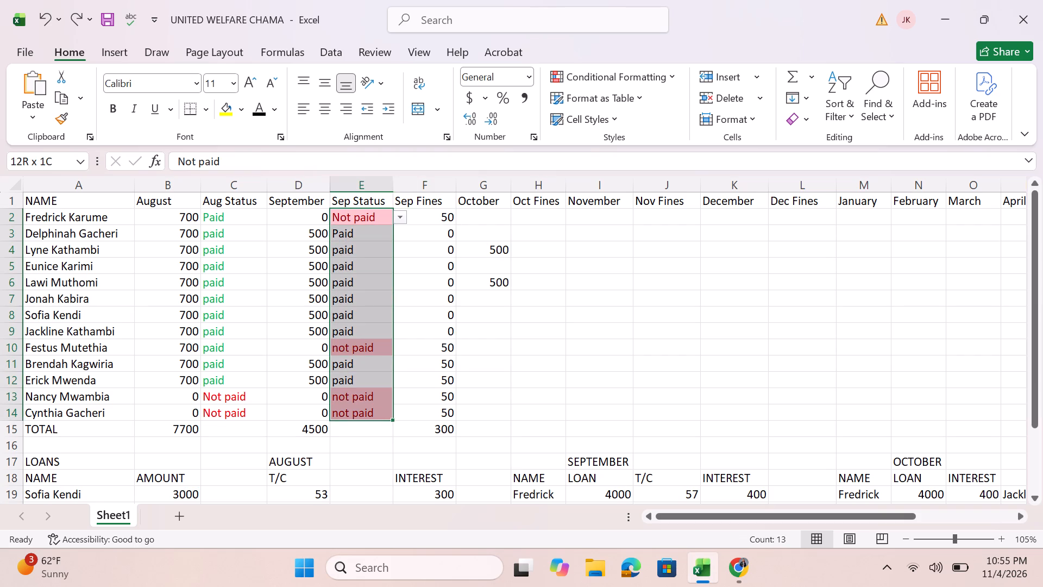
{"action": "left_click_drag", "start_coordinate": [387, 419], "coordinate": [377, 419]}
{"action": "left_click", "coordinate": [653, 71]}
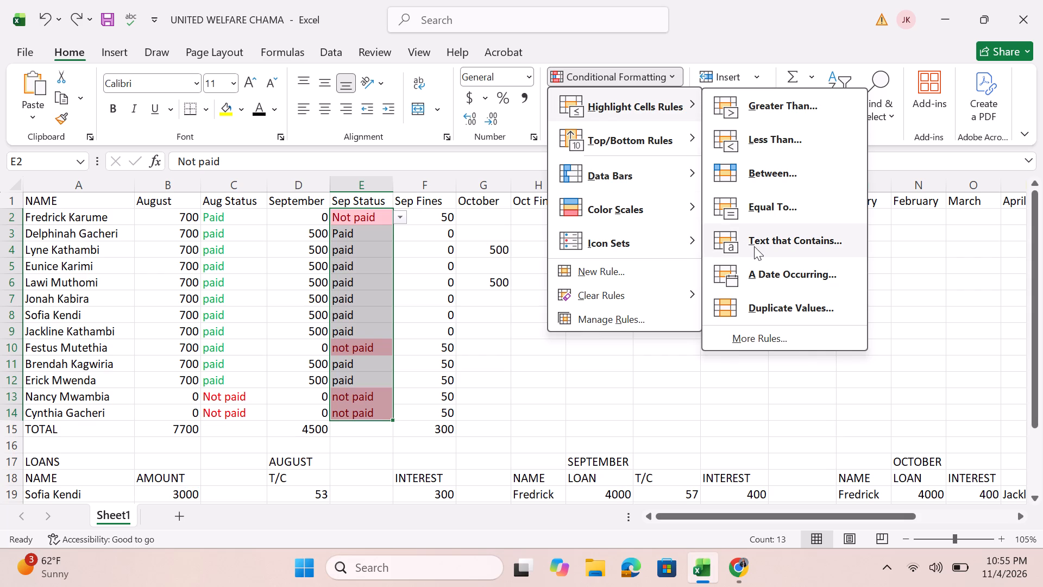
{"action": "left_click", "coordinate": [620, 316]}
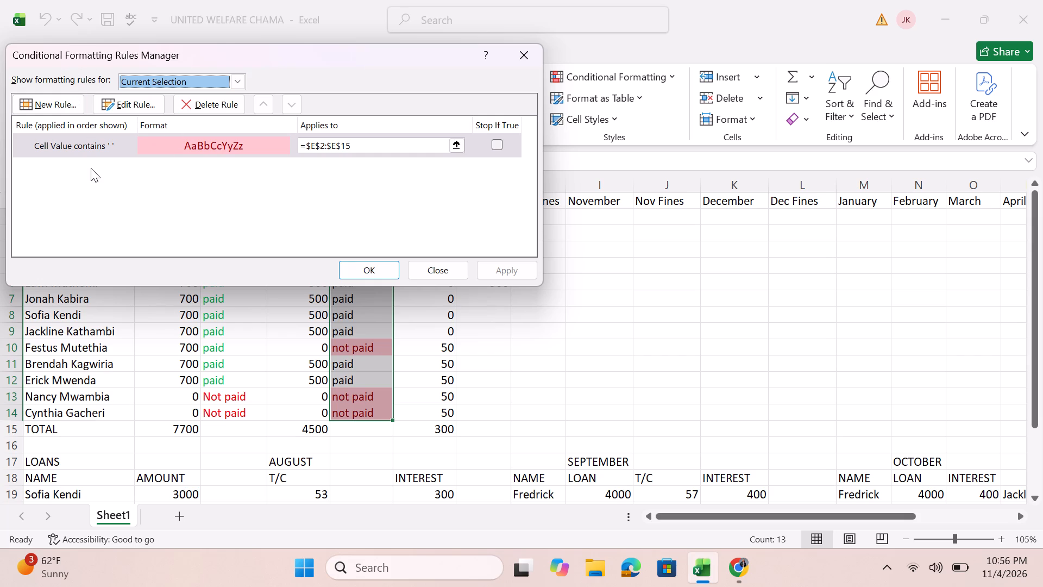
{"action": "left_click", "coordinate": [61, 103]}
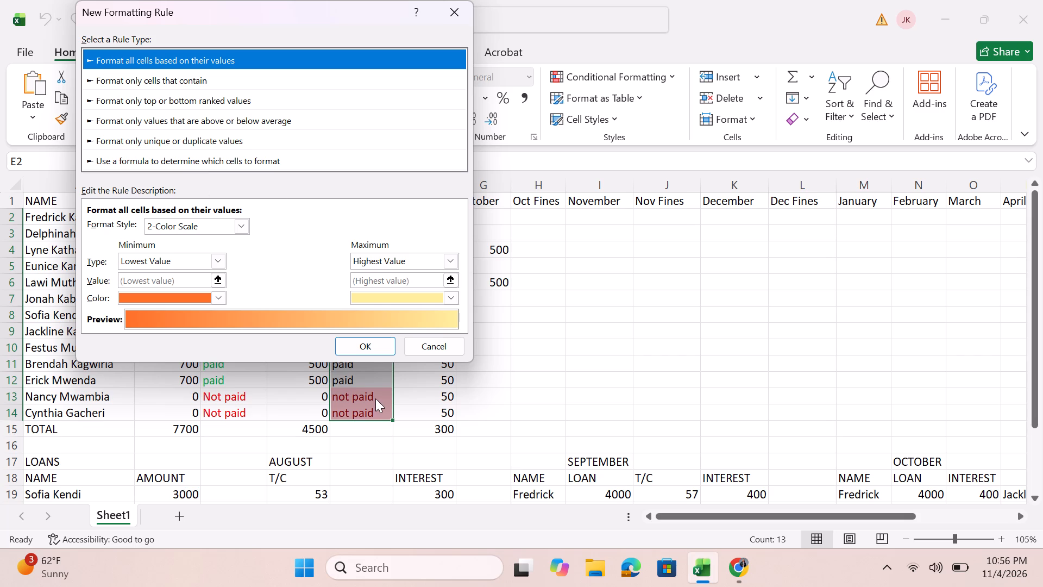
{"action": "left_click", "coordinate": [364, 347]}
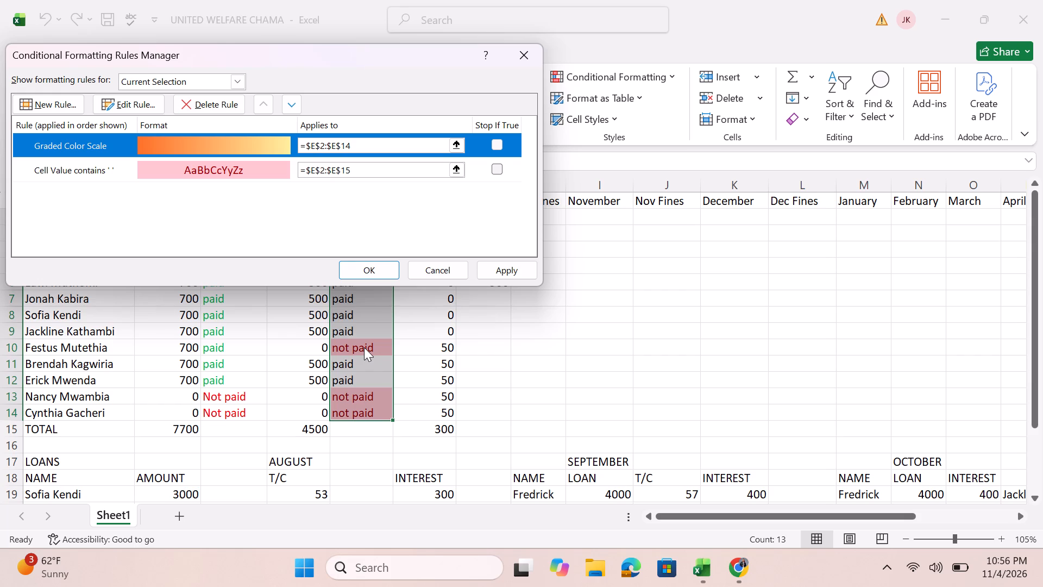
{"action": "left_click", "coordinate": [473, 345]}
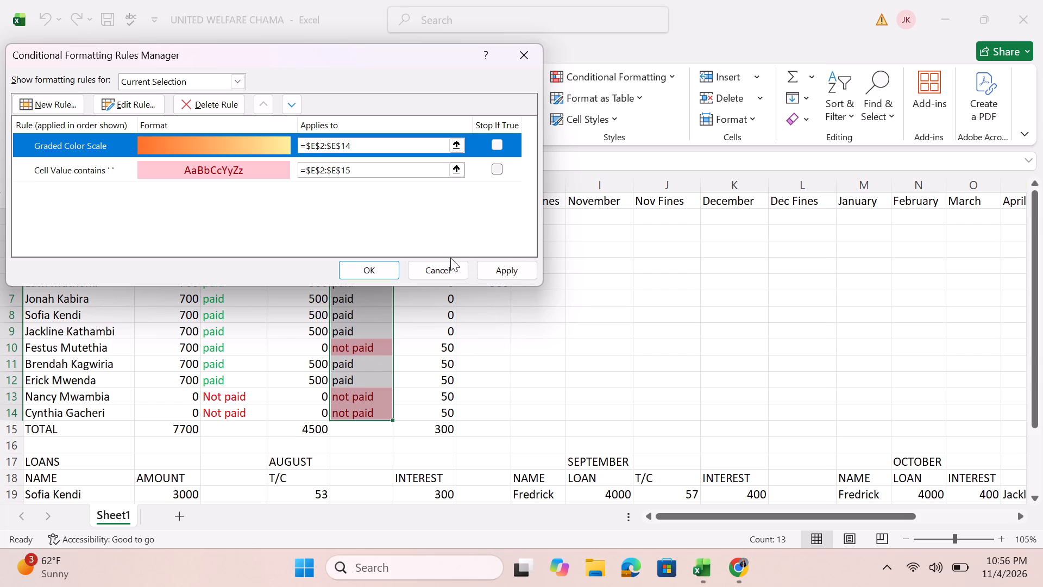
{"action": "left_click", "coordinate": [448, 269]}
Save the UNITED WELFARE CHAMA workbook.
{"action": "scroll", "coordinate": [539, 349], "scroll_direction": "down", "scroll_amount": 1}
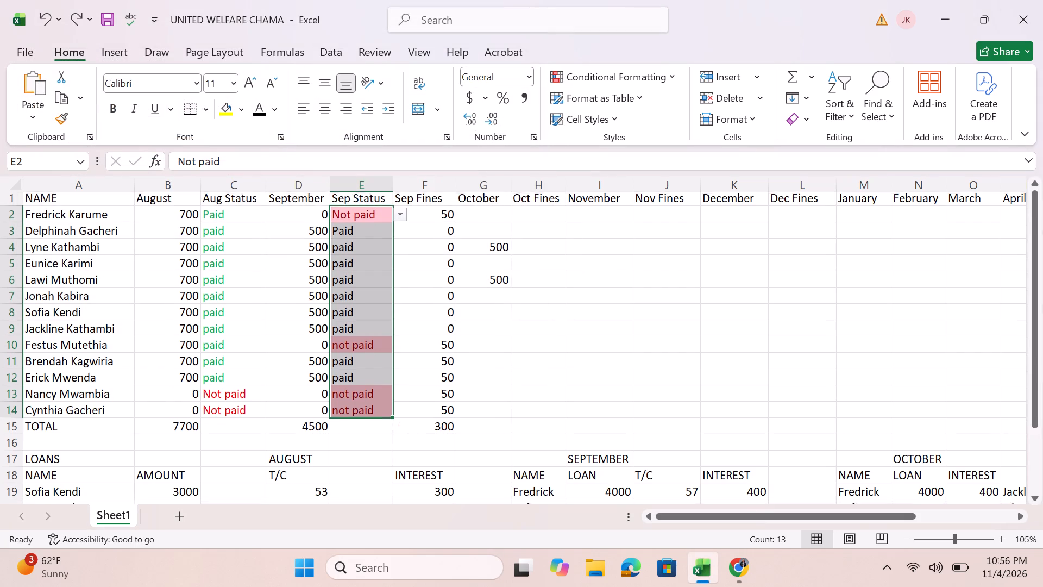
{"action": "scroll", "coordinate": [539, 349], "scroll_direction": "down", "scroll_amount": 2}
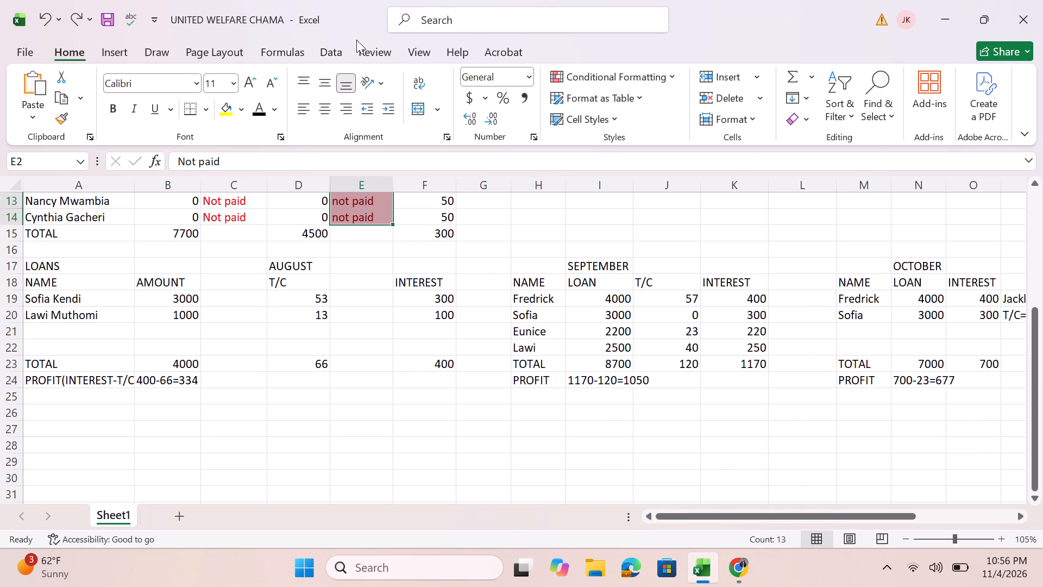
{"action": "left_click", "coordinate": [105, 27]}
{"action": "left_click", "coordinate": [103, 11]}
Minimise the workbook window and launch the Kuro app from the recent apps.
{"action": "left_click", "coordinate": [957, 6]}
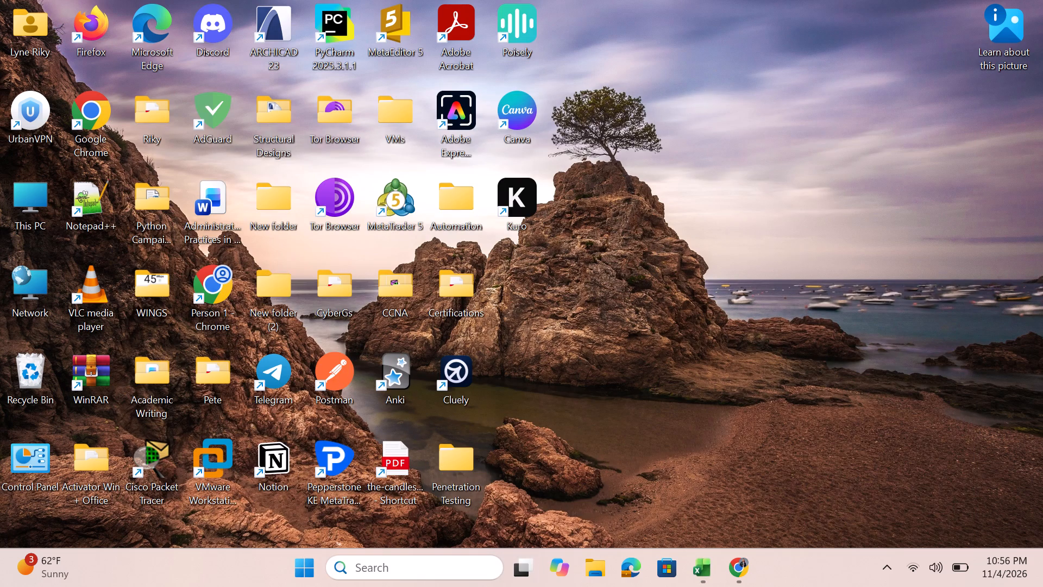
{"action": "left_click", "coordinate": [450, 559]}
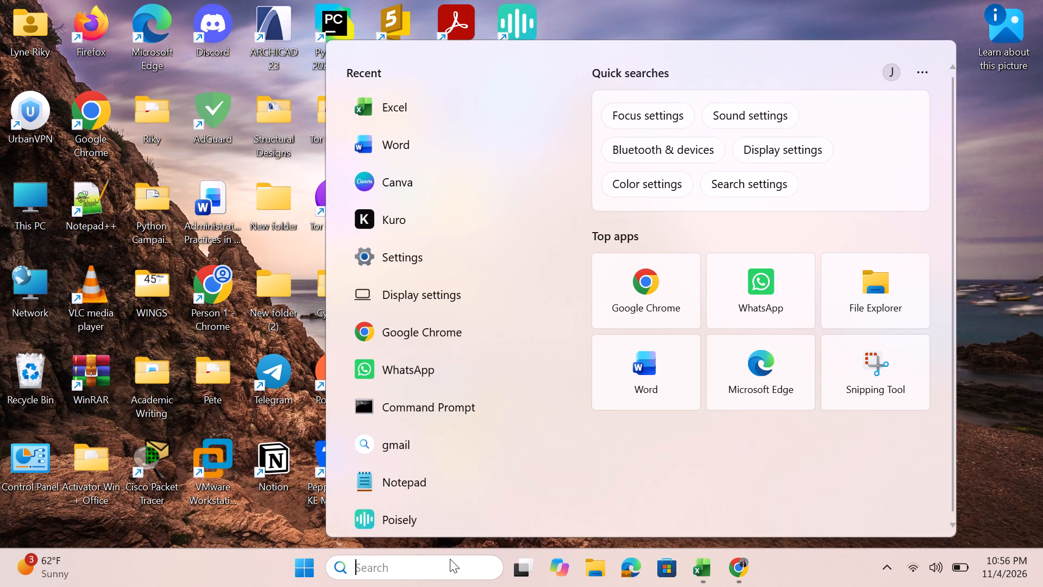
{"action": "left_click", "coordinate": [455, 223]}
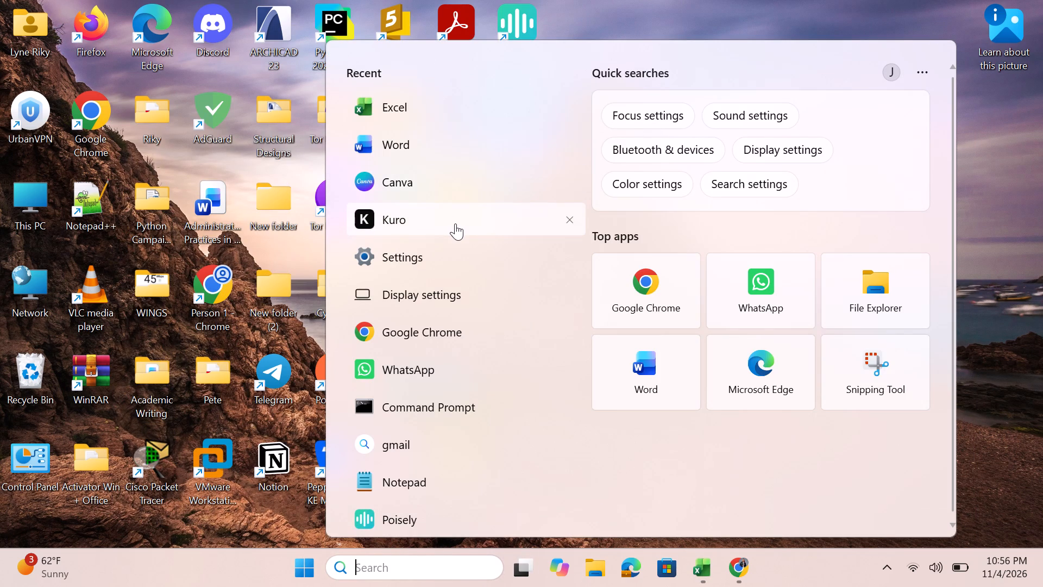